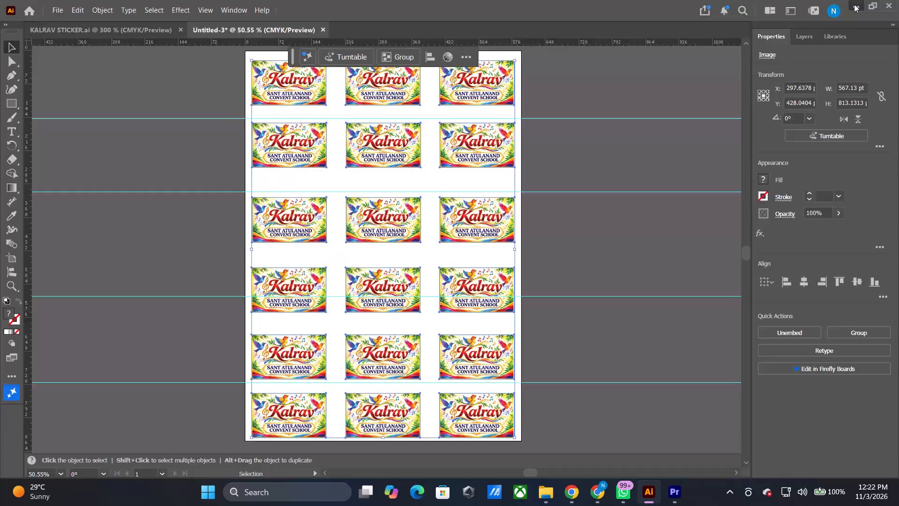
Save the Kalrav sticker sheet to the Desktop as the Illustrator file KALRAV STICKER11, in Illustrator 2020 format with the default options.
{"action": "left_click", "coordinate": [641, 497]}
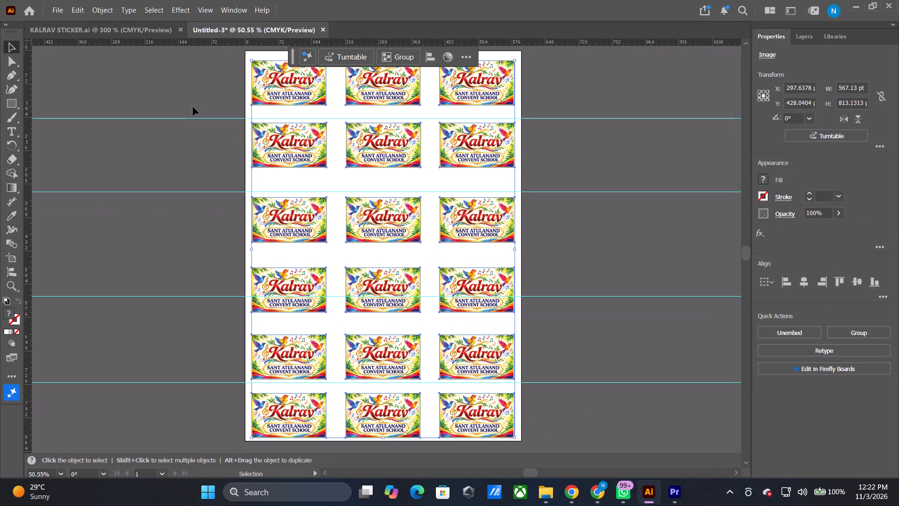
{"action": "key", "text": "ctrl+s"}
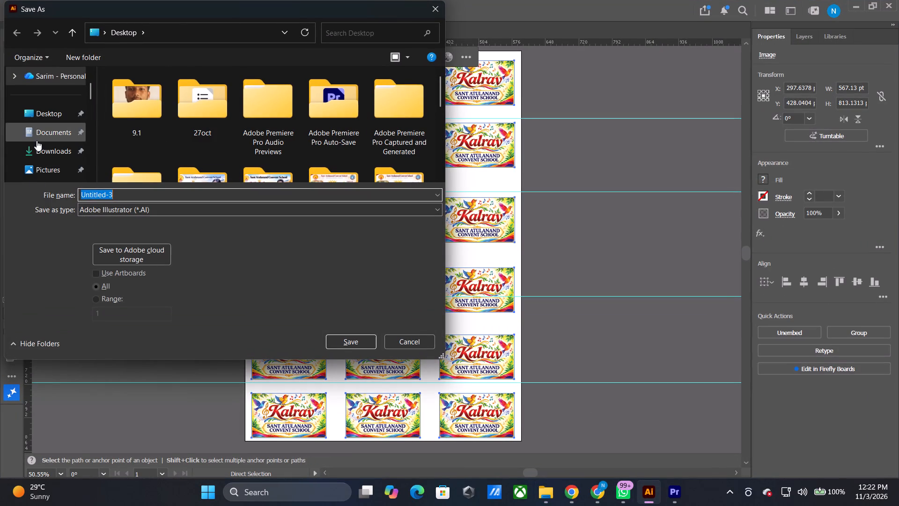
{"action": "left_click", "coordinate": [33, 116]}
{"action": "scroll", "coordinate": [284, 121], "scroll_direction": "down", "scroll_amount": 3}
{"action": "left_click", "coordinate": [284, 121]}
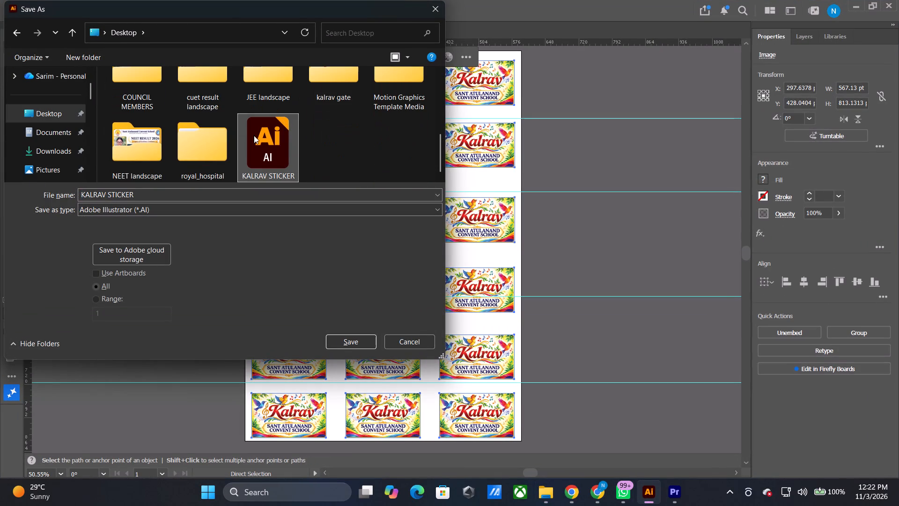
{"action": "left_click", "coordinate": [182, 189]}
{"action": "triple_click", "coordinate": [184, 193]}
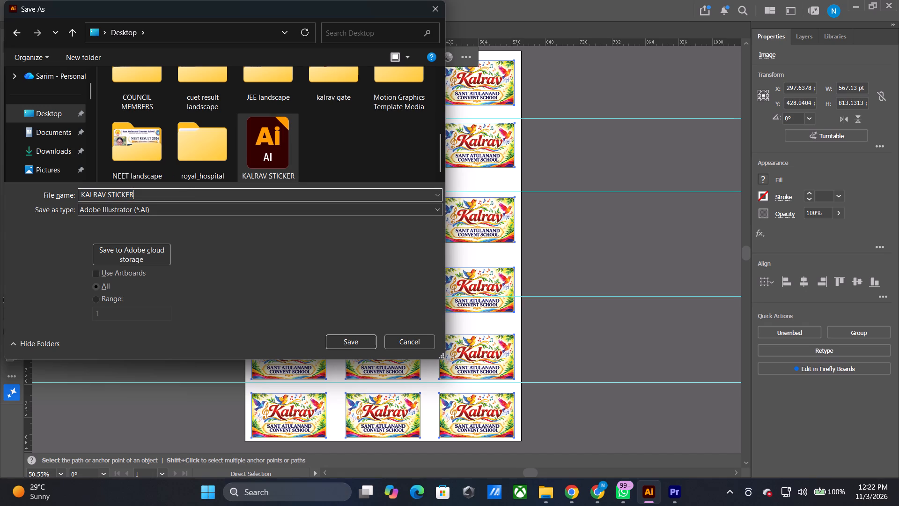
{"action": "key", "text": "1"}
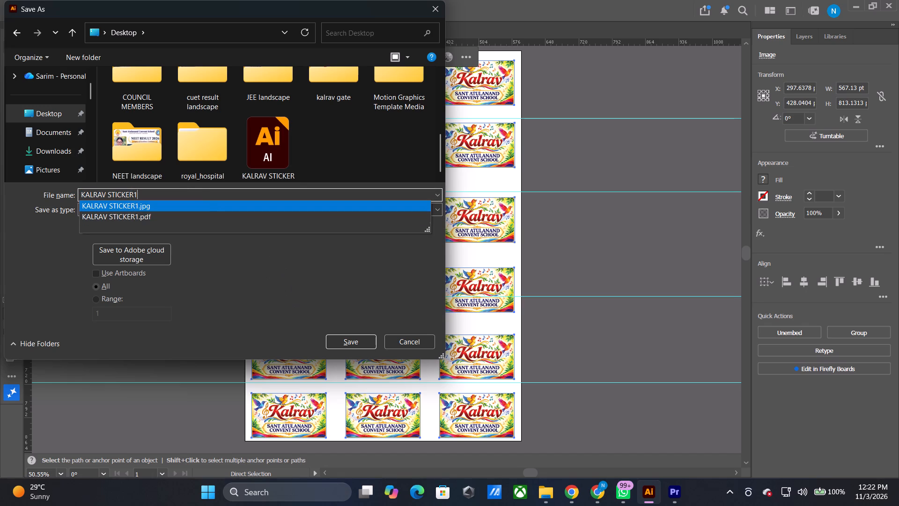
{"action": "key", "text": "1"}
{"action": "left_click", "coordinate": [354, 341]}
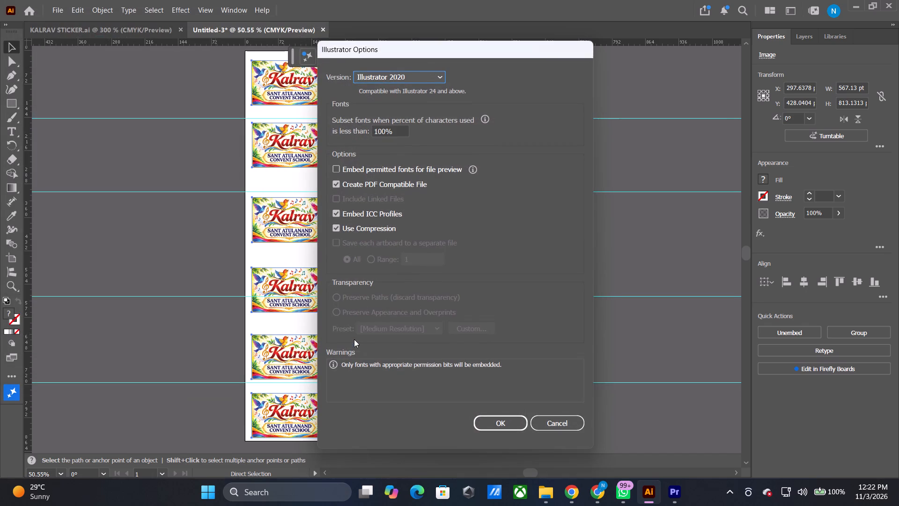
{"action": "left_click", "coordinate": [488, 416]}
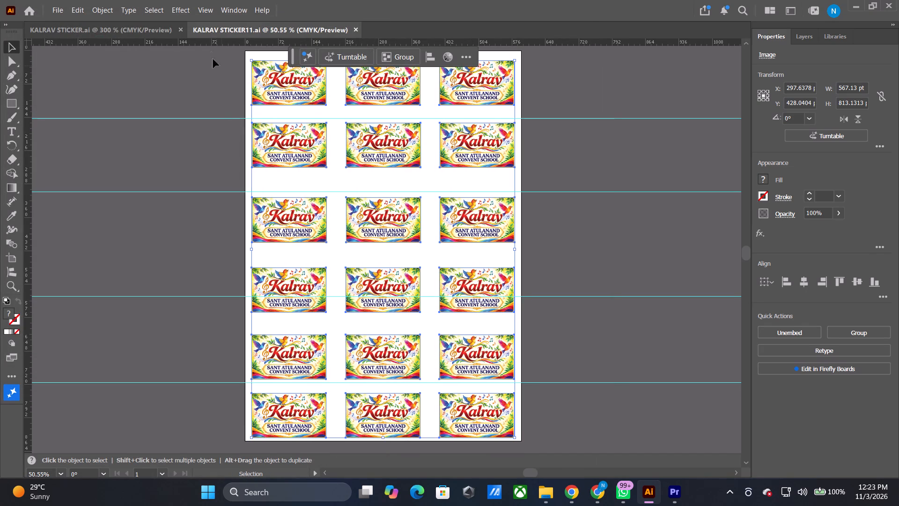
Save KALRAV STICKER.ai, and close both open sticker documents.
{"action": "left_click", "coordinate": [178, 33]}
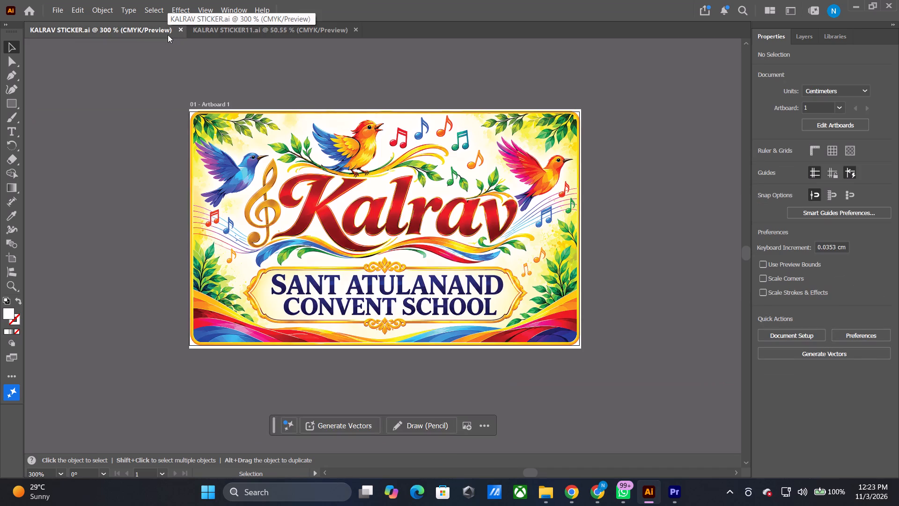
{"action": "key", "text": "ctrl+s"}
{"action": "left_click", "coordinate": [177, 27]}
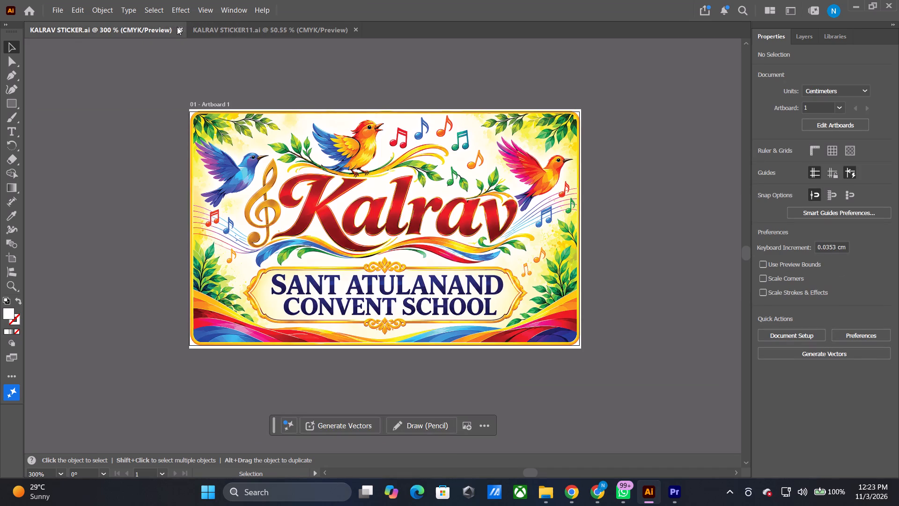
{"action": "left_click", "coordinate": [192, 31]}
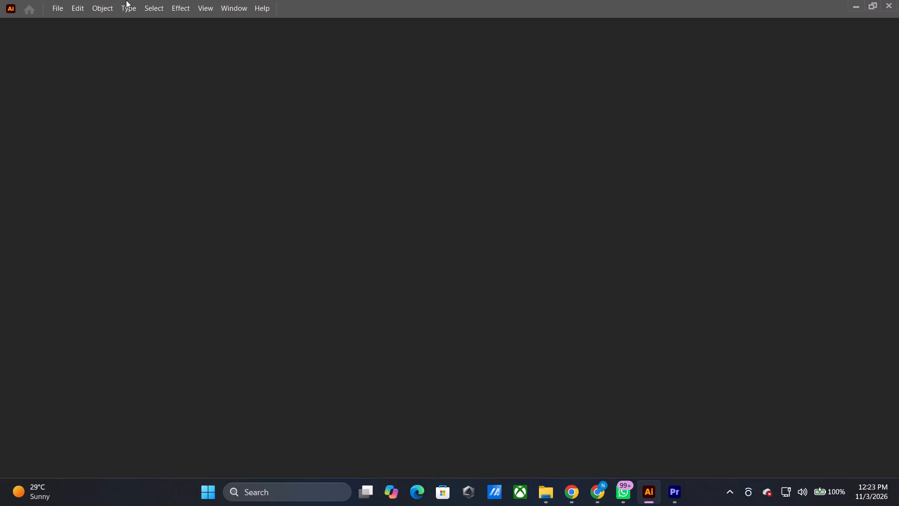
Dismiss the What's new window and quit Illustrator.
{"action": "left_click", "coordinate": [750, 58]}
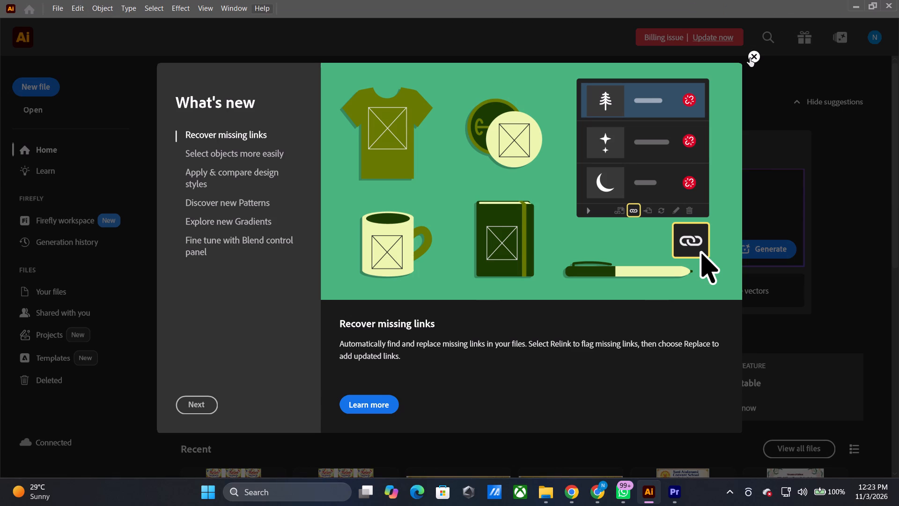
{"action": "left_click", "coordinate": [898, 0]}
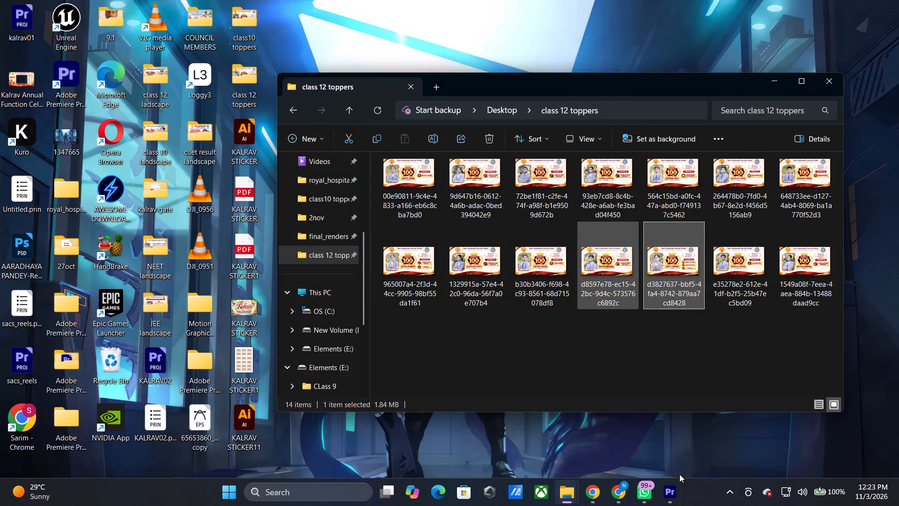
Open the Hindustani Music and Yoga topper's poster from the class 12 toppers folder to view it, and close it.
{"action": "scroll", "coordinate": [486, 348], "scroll_direction": "up", "scroll_amount": 2}
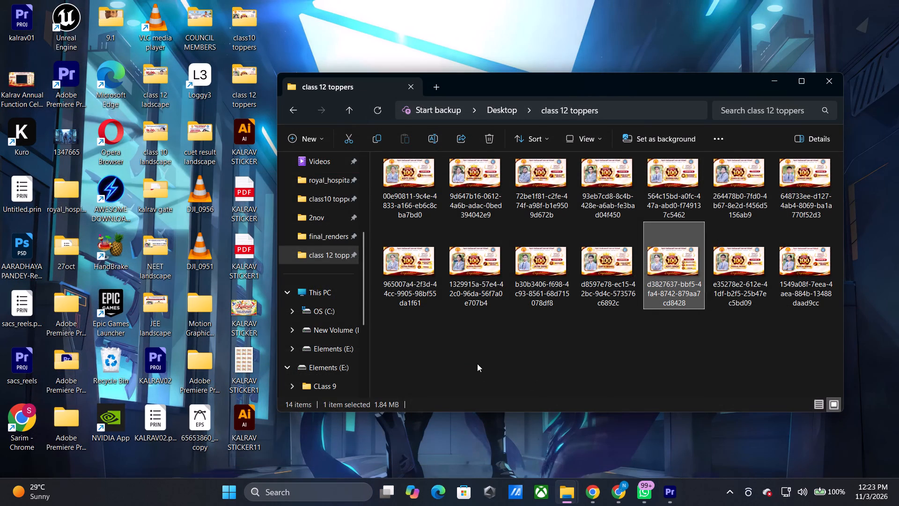
{"action": "double_click", "coordinate": [413, 267]}
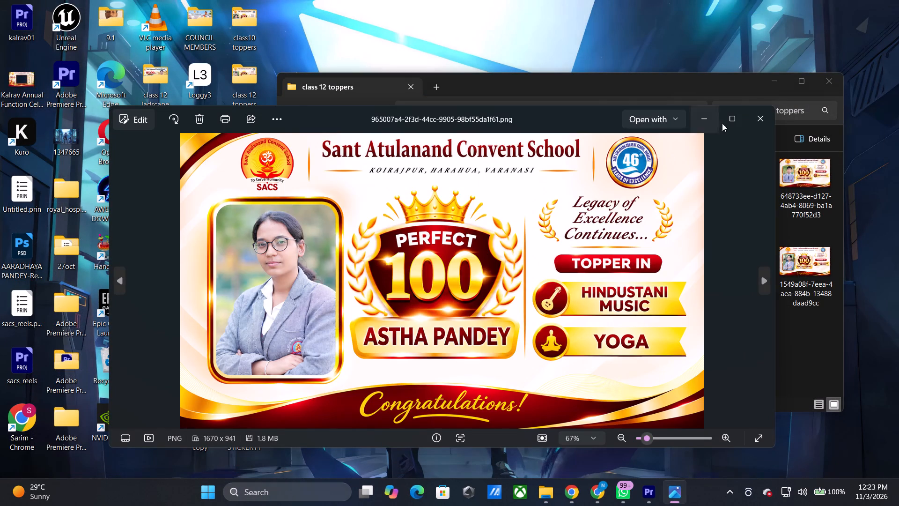
{"action": "left_click", "coordinate": [755, 120]}
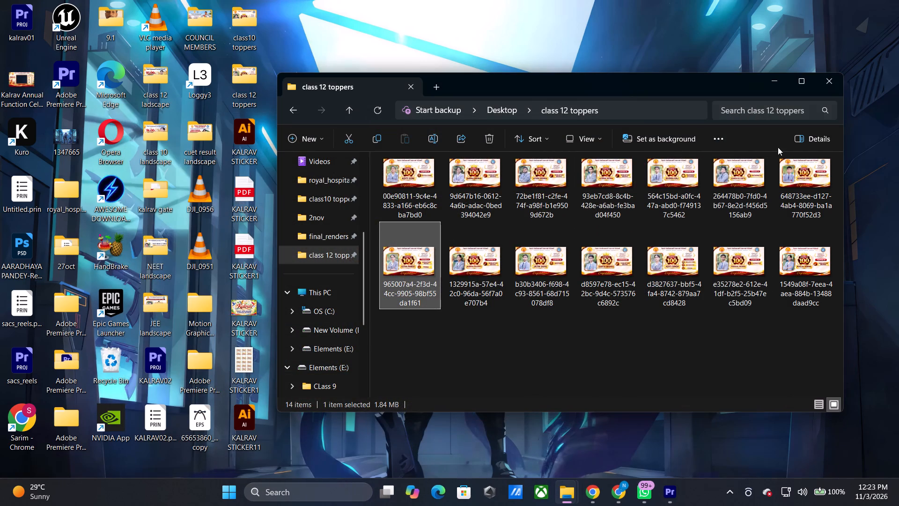
Maximize the class 12 toppers folder window and enlarge its thumbnails until the names and subjects are readable.
{"action": "left_click", "coordinate": [794, 83]}
{"action": "scroll", "coordinate": [684, 312], "scroll_direction": "up", "scroll_amount": 1}
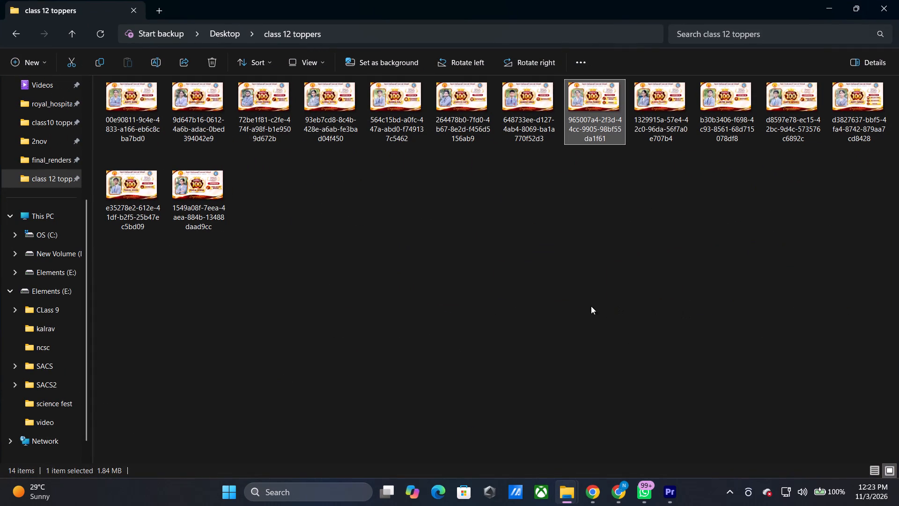
{"action": "scroll", "coordinate": [565, 305], "scroll_direction": "up", "scroll_amount": 13, "text": "ctrl"}
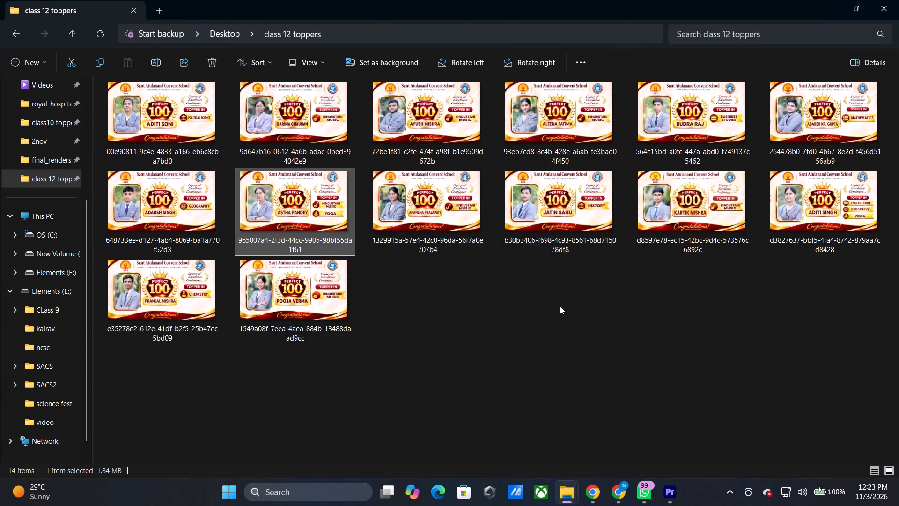
{"action": "scroll", "coordinate": [560, 306], "scroll_direction": "up", "scroll_amount": 9, "text": "ctrl"}
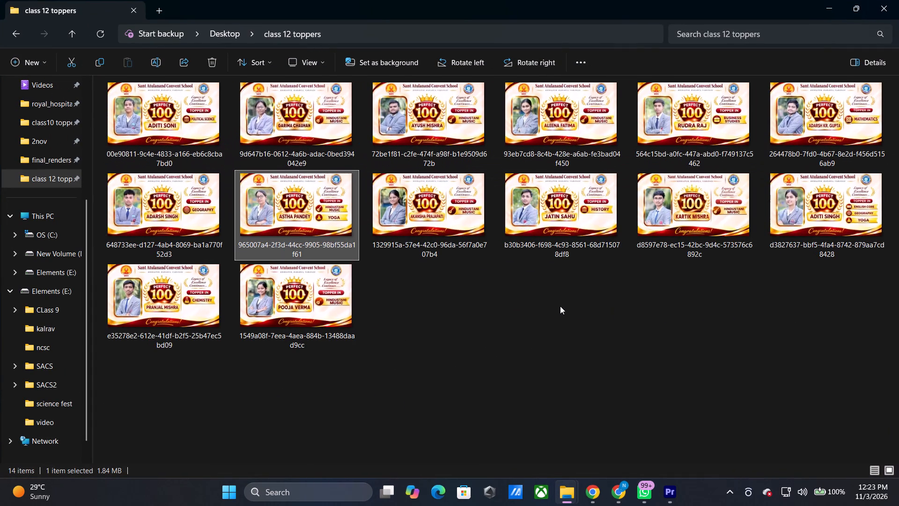
{"action": "left_click", "coordinate": [478, 320]}
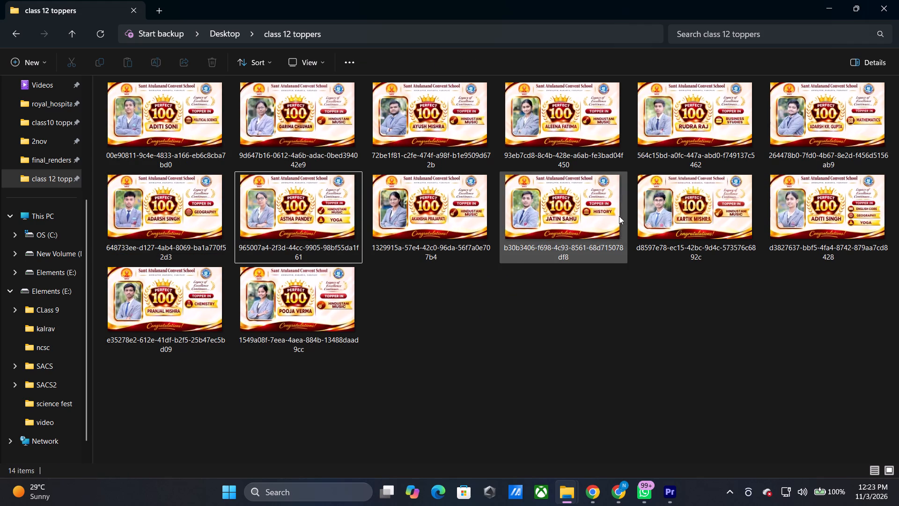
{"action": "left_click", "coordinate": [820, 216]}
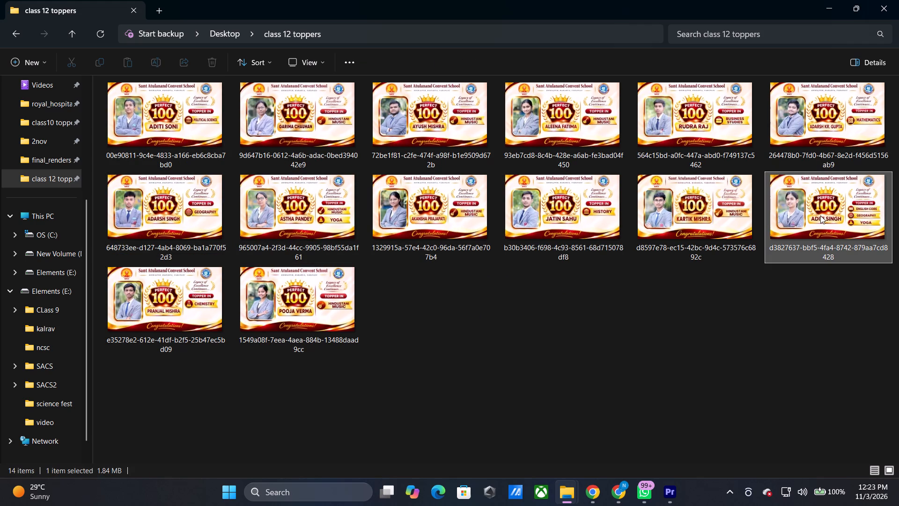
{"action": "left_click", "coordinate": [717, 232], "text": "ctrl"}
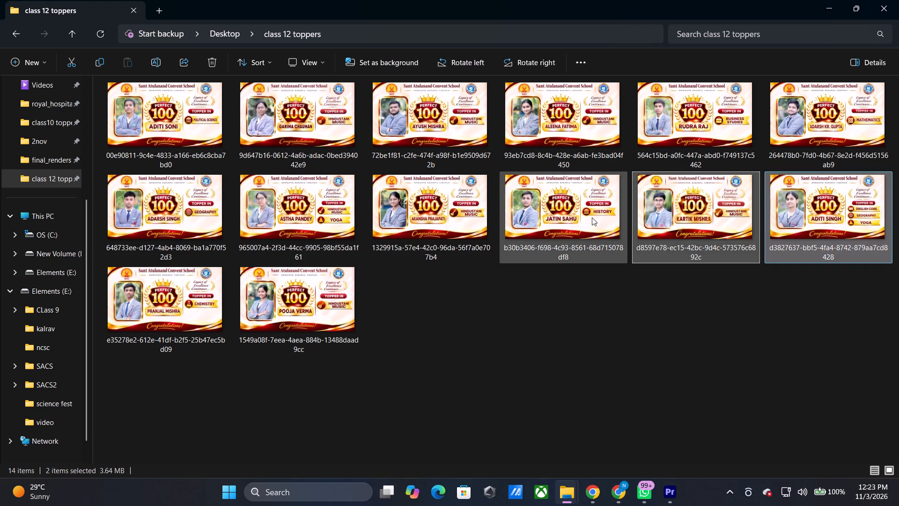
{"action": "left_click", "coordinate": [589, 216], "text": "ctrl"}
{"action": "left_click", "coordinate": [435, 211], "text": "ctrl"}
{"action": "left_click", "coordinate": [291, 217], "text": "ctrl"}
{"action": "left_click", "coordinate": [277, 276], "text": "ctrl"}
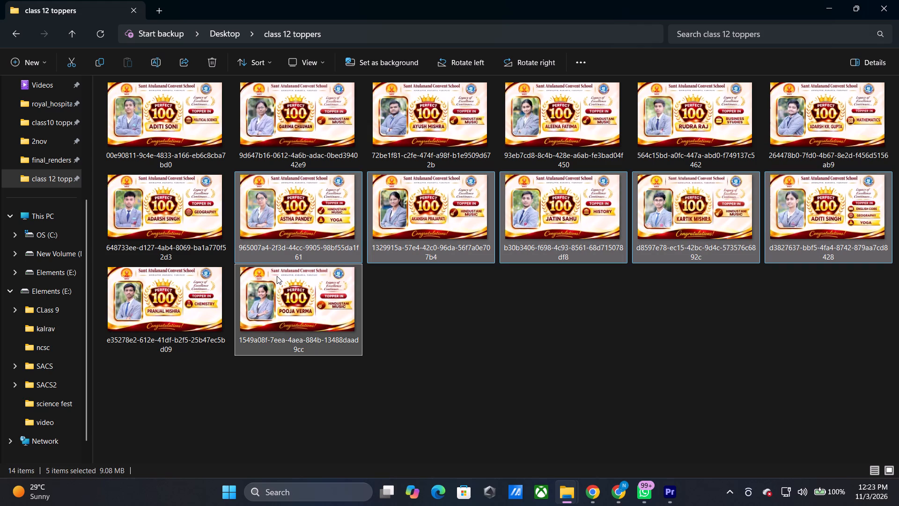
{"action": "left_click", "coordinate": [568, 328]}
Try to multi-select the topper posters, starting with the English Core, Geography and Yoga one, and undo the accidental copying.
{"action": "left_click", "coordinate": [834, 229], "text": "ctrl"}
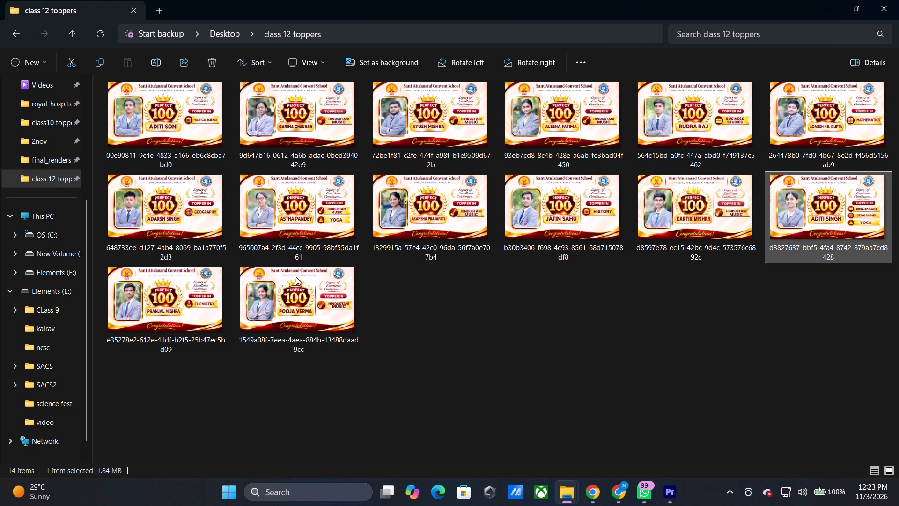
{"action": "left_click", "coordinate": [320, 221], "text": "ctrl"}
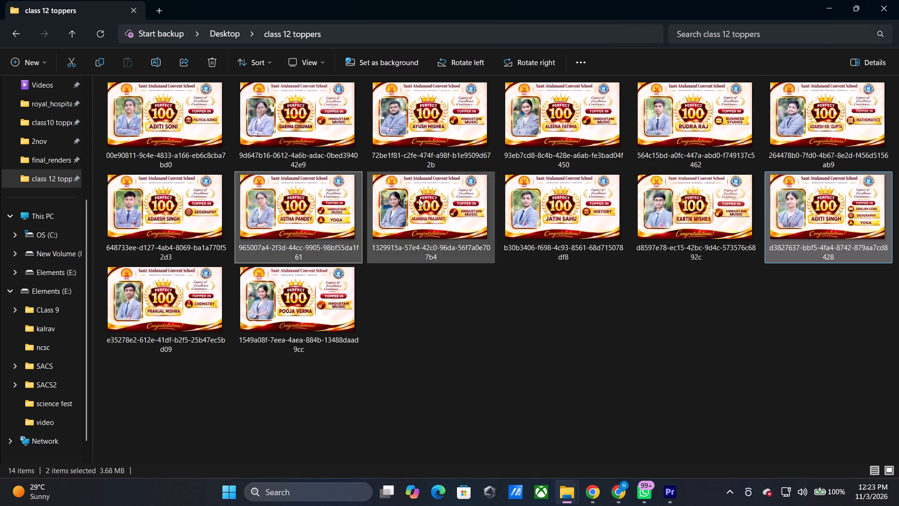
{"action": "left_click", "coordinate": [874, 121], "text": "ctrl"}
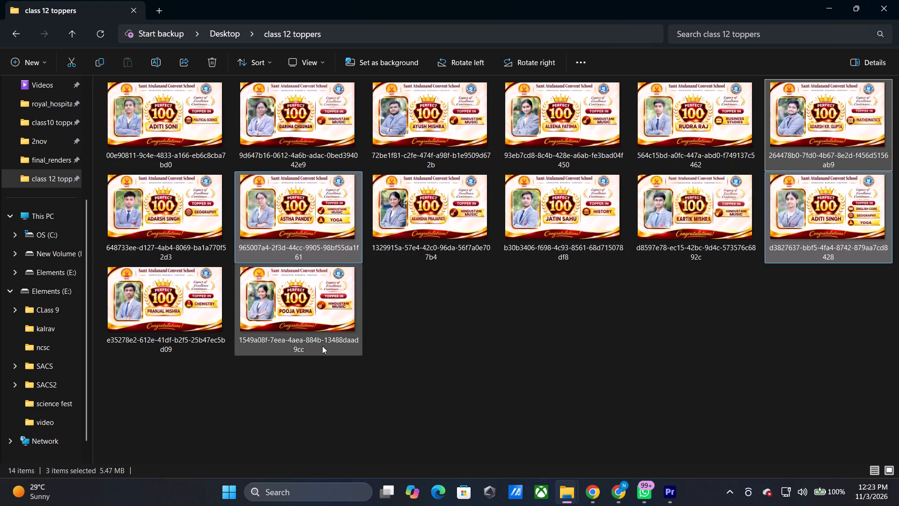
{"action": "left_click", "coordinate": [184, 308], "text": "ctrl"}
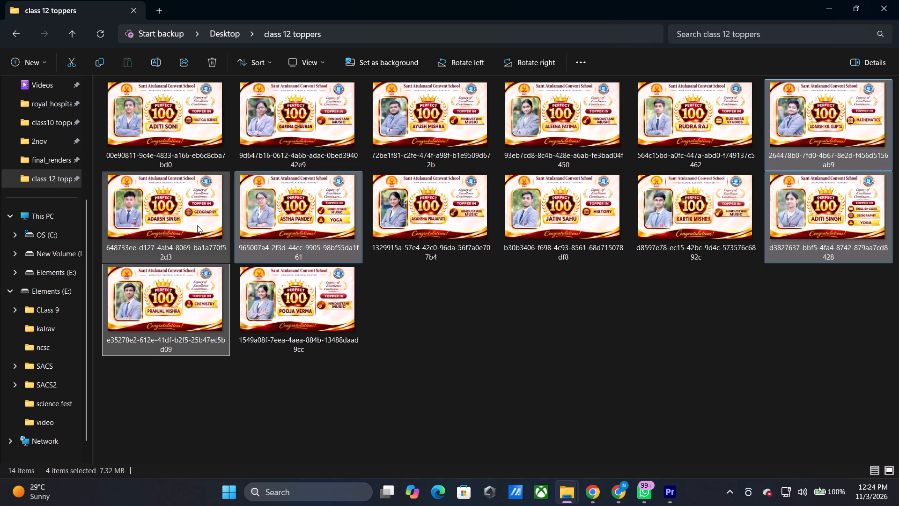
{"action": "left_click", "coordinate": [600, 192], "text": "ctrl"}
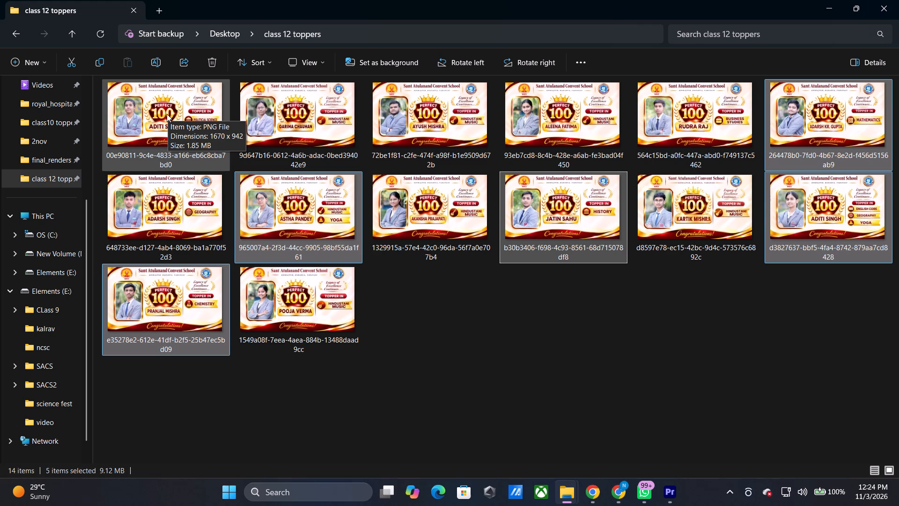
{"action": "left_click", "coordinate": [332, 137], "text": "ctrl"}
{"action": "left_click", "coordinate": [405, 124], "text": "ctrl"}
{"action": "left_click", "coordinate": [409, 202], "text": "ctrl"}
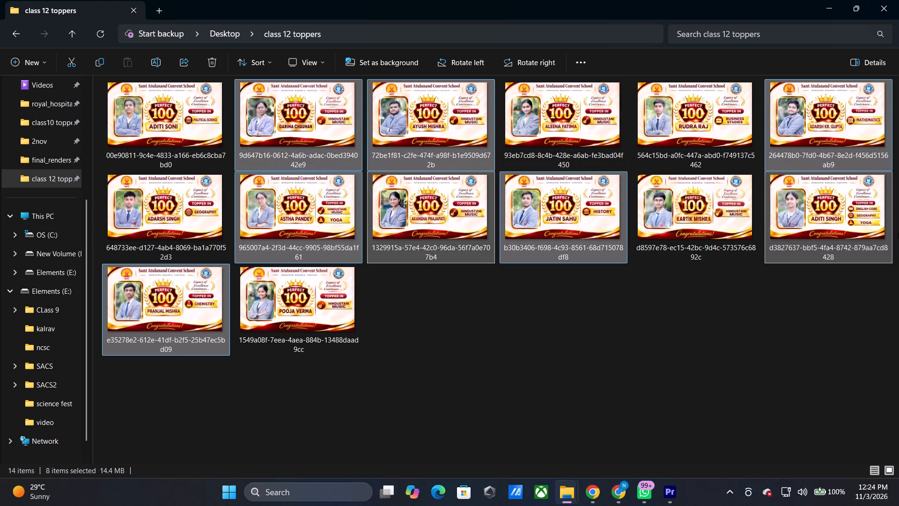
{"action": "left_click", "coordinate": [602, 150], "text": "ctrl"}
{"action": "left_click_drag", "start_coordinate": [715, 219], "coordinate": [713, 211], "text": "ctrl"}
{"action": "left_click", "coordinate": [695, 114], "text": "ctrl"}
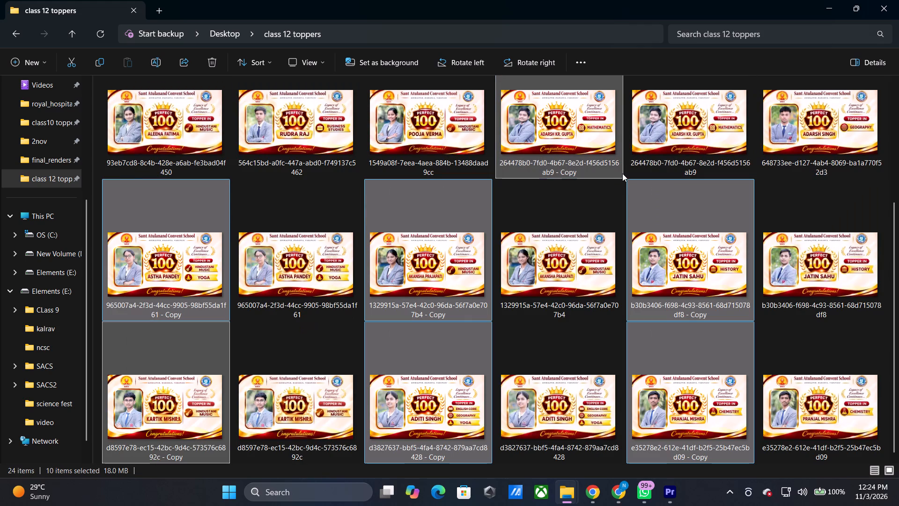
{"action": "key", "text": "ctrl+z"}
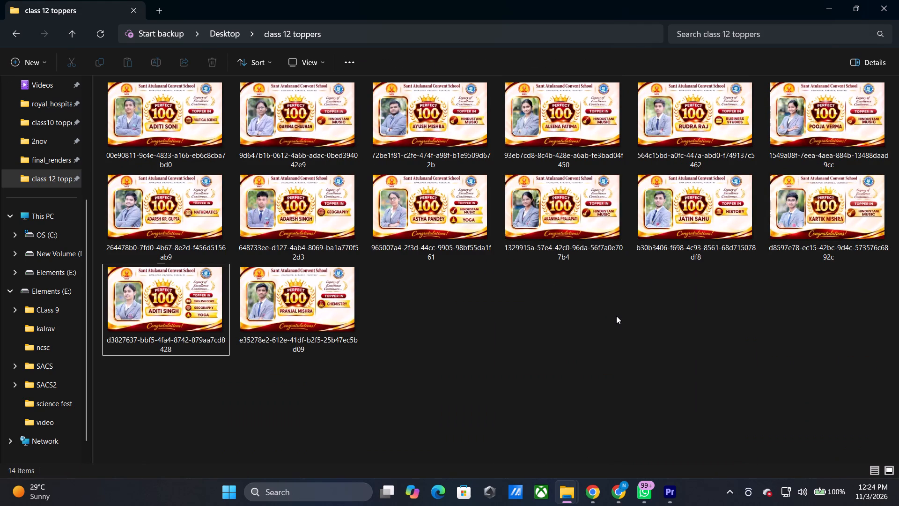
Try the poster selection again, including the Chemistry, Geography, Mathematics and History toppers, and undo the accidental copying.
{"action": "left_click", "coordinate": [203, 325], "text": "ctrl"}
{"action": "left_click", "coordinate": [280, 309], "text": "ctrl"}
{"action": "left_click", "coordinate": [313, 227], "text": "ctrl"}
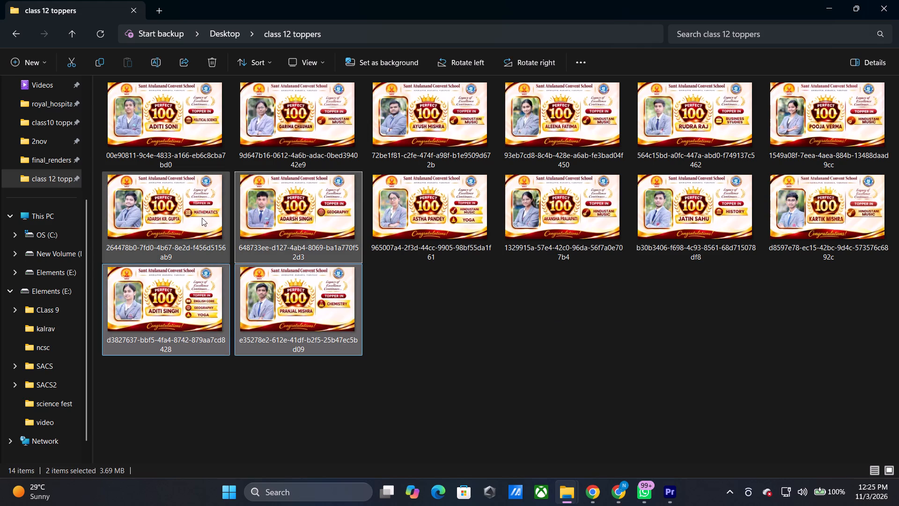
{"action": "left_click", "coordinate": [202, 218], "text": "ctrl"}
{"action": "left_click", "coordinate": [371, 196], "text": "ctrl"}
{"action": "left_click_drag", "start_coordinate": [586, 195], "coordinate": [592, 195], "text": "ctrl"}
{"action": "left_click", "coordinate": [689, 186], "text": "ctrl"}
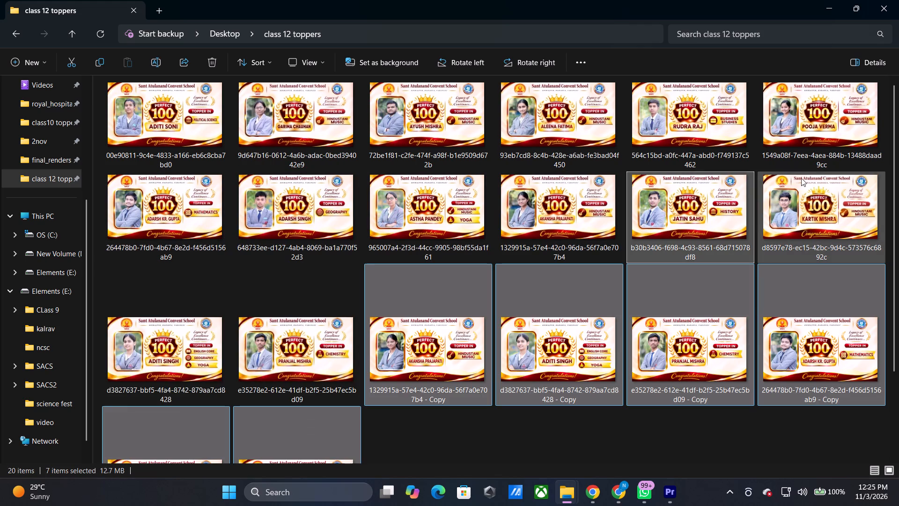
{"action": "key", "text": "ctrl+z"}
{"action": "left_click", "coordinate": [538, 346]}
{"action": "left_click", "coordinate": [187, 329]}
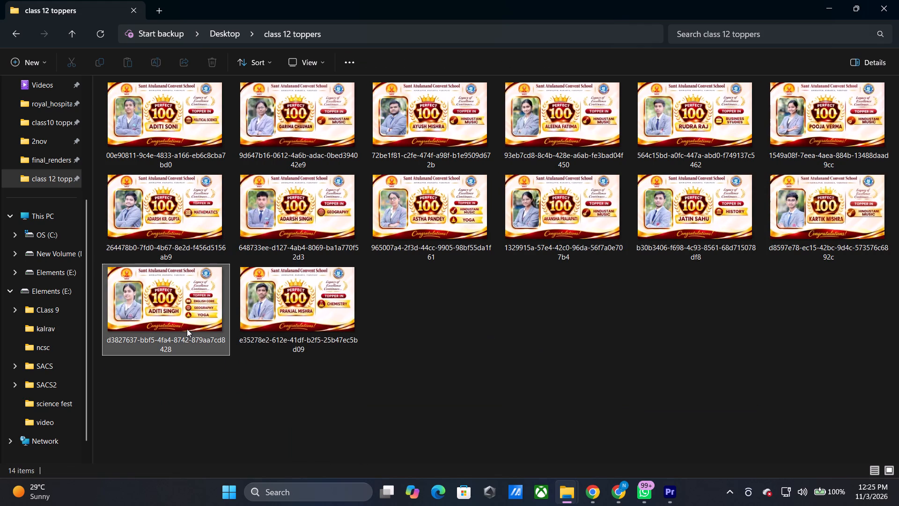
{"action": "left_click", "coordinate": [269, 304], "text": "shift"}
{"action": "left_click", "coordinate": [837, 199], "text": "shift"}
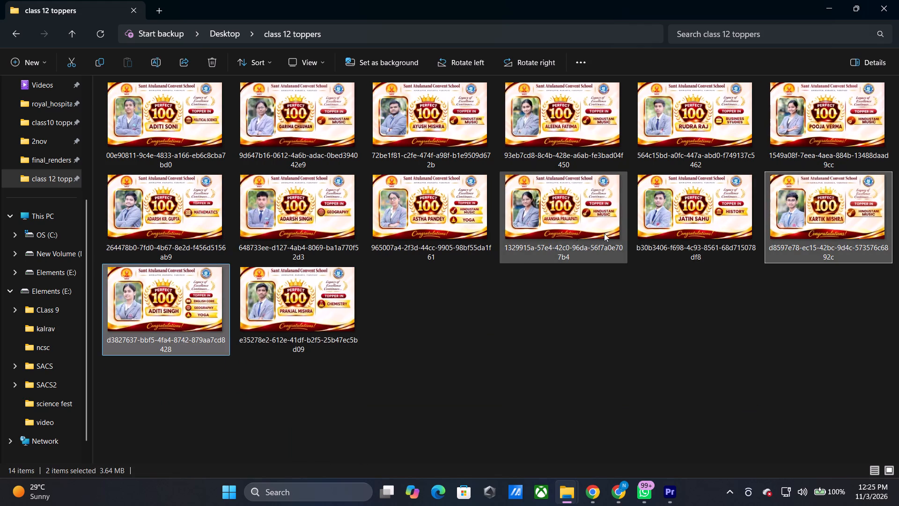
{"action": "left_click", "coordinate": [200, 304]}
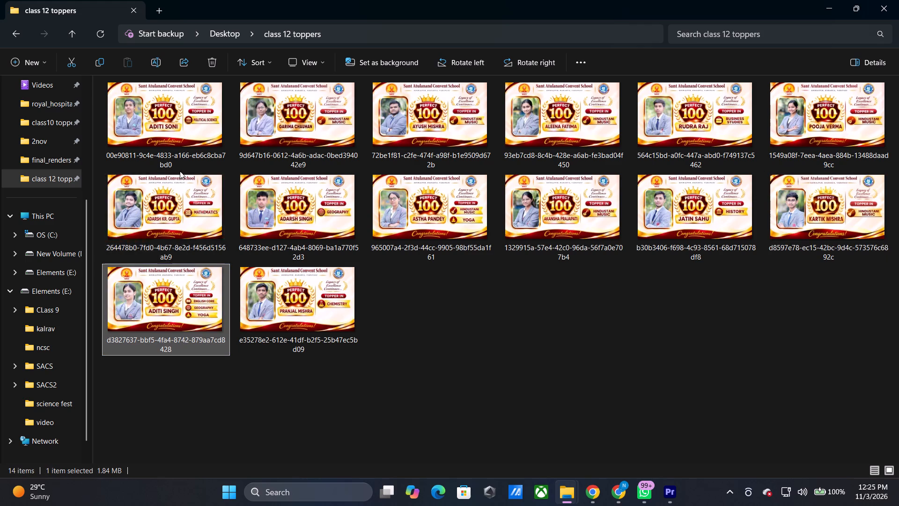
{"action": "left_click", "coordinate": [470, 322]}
Select all 14 class 12 topper posters, led by the Chemistry one, and add them to Premiere's track V2 after the PERFECT 100 title.
{"action": "left_click", "coordinate": [209, 319]}
{"action": "left_click", "coordinate": [195, 103], "text": "shift"}
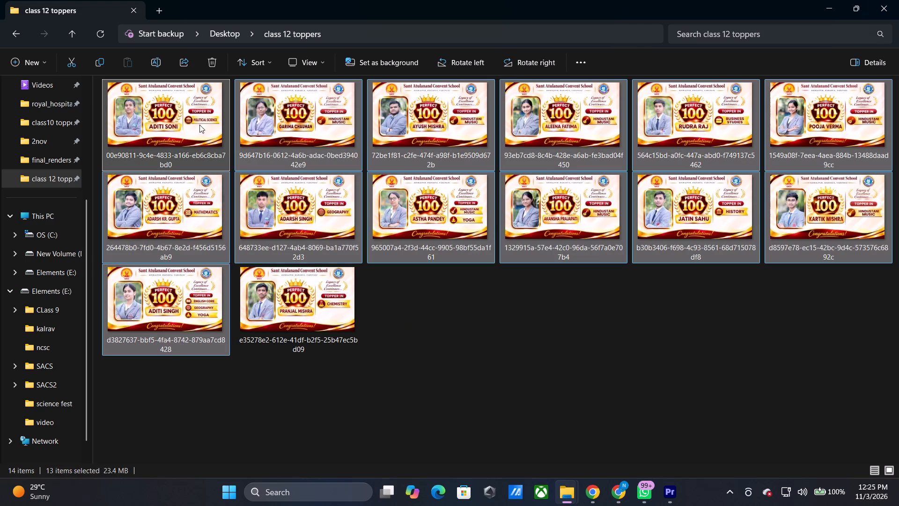
{"action": "left_click", "coordinate": [314, 324], "text": "ctrl"}
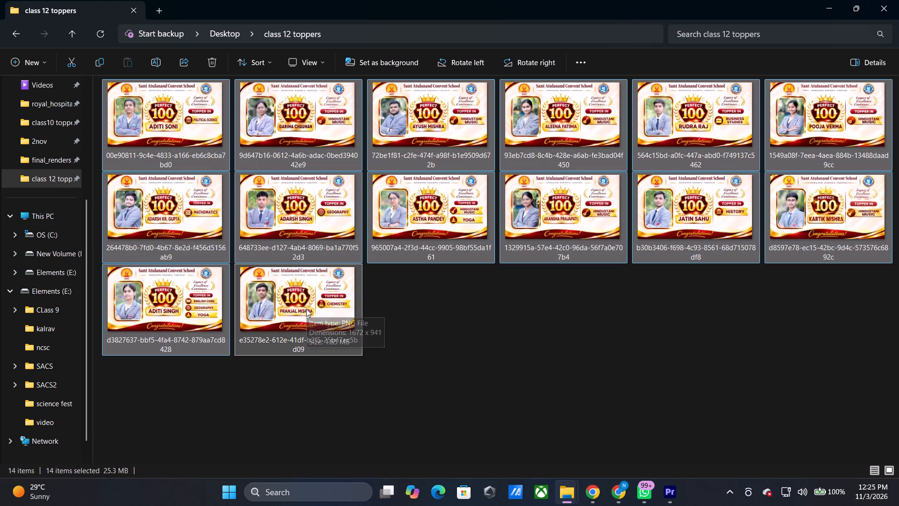
{"action": "left_click_drag", "start_coordinate": [306, 309], "coordinate": [674, 490]}
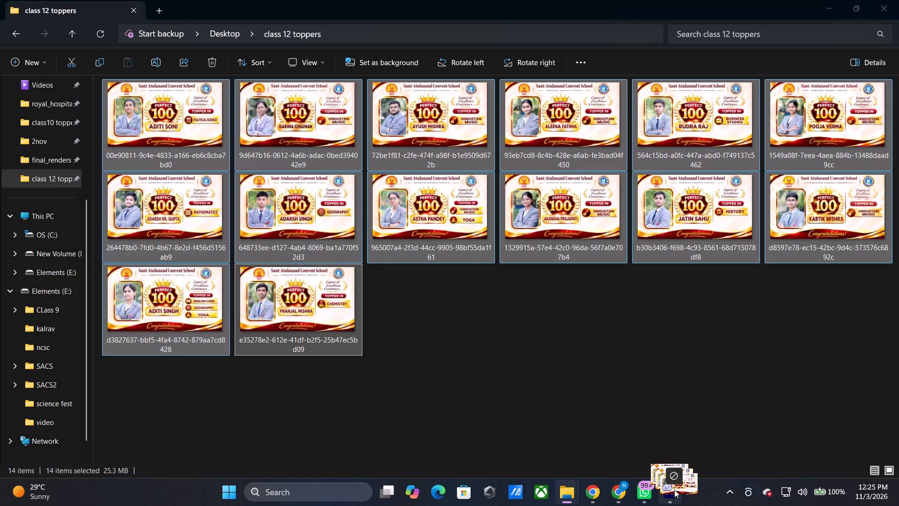
{"action": "left_click_drag", "start_coordinate": [674, 490], "coordinate": [464, 342]}
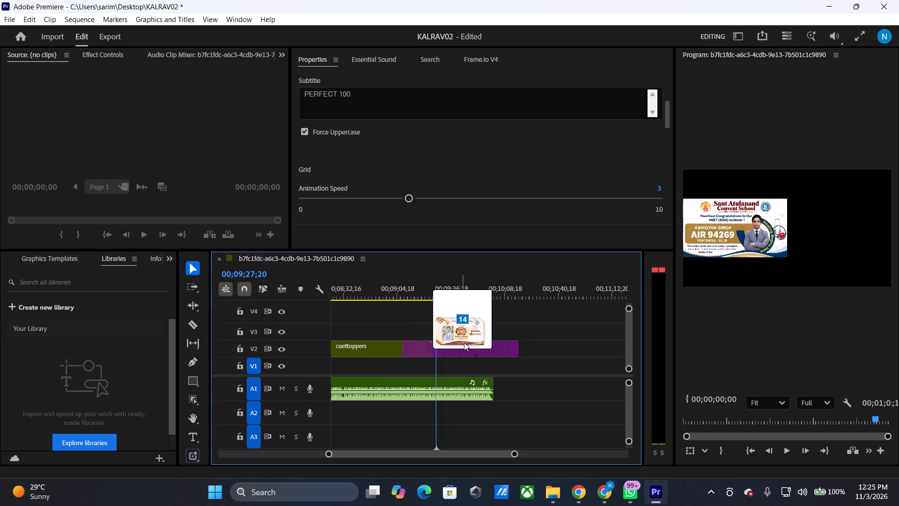
{"action": "left_click_drag", "start_coordinate": [464, 342], "coordinate": [499, 346]}
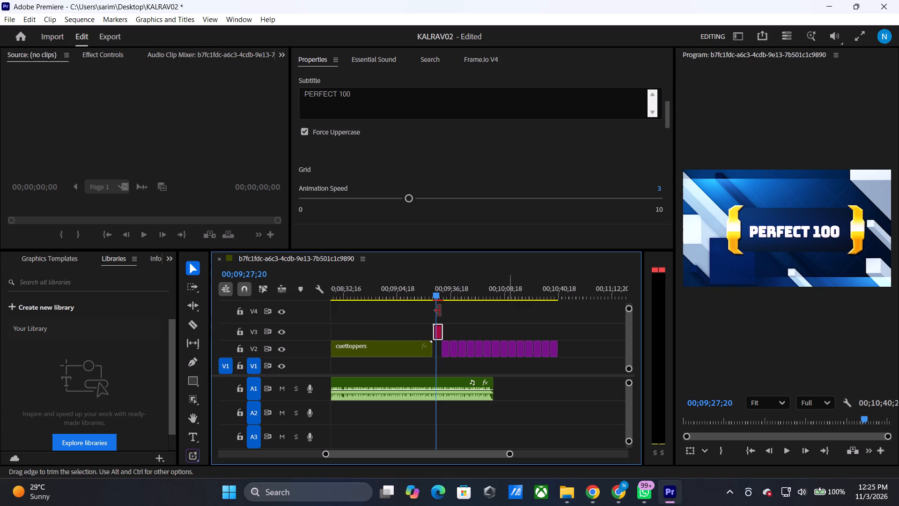
Change the title graphic's subtitle to XII PERFECT 100 and play the sequence from the title into the first poster.
{"action": "left_click", "coordinate": [304, 90]}
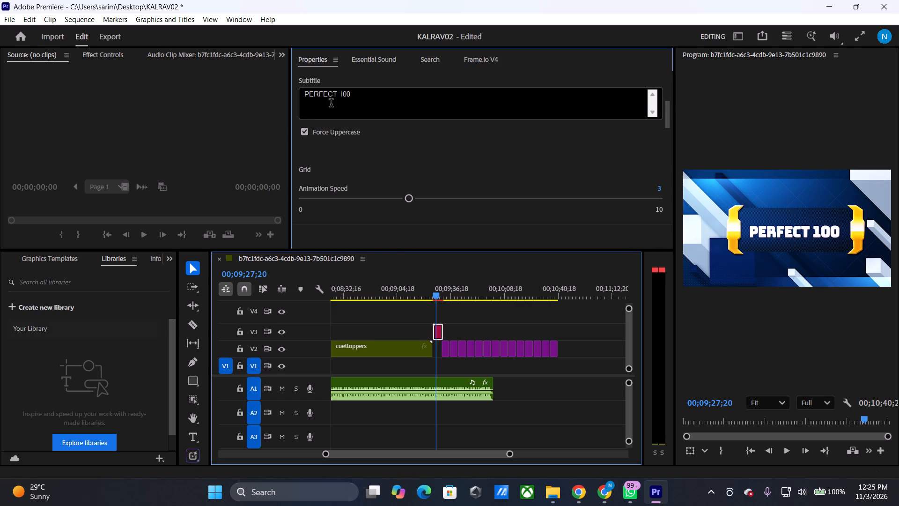
{"action": "key", "text": "x"}
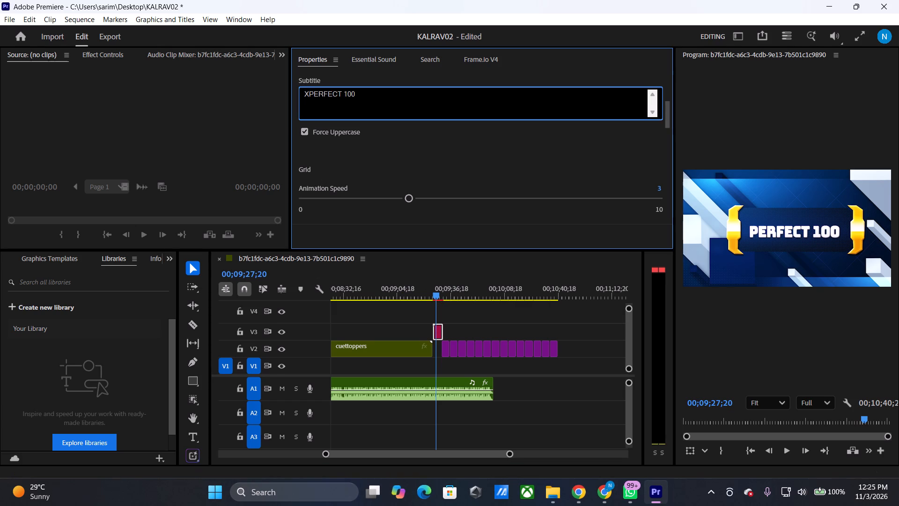
{"action": "type", "text": "II"}
{"action": "key", "text": "space"}
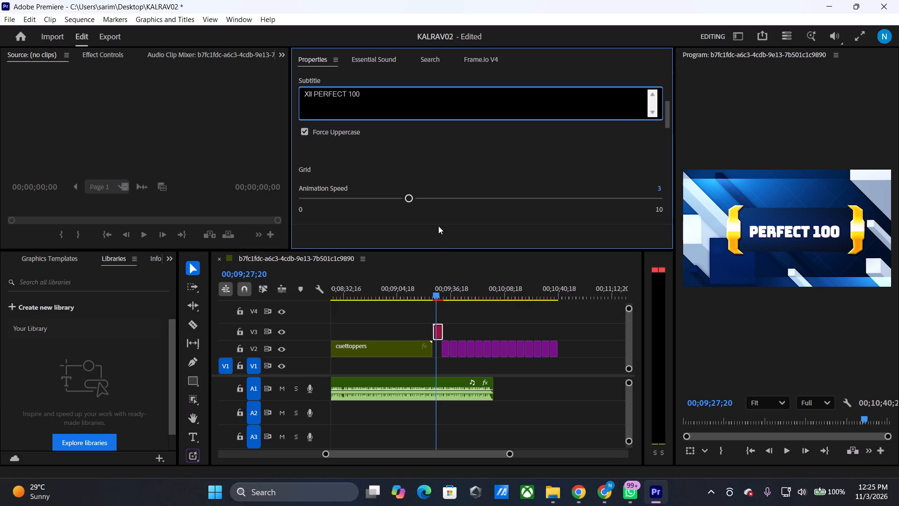
{"action": "left_click_drag", "start_coordinate": [439, 294], "coordinate": [432, 298]}
{"action": "key", "text": "space"}
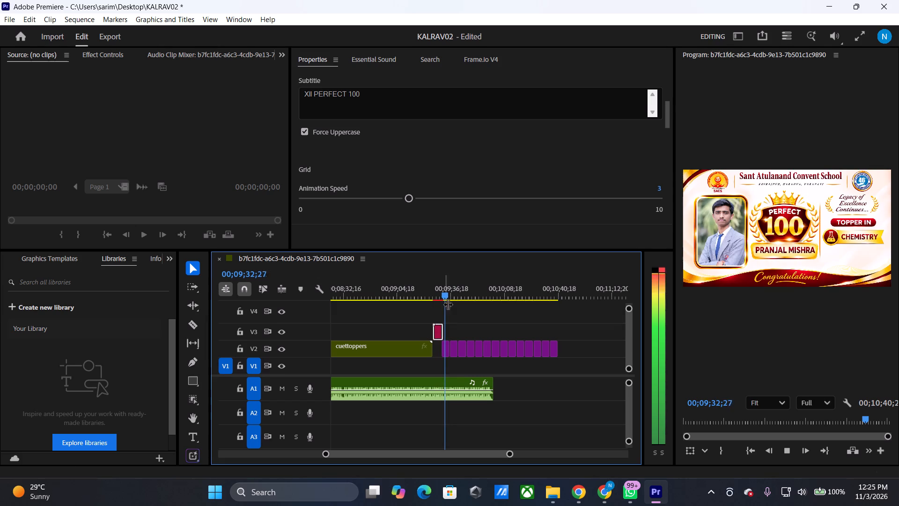
{"action": "key", "text": "space"}
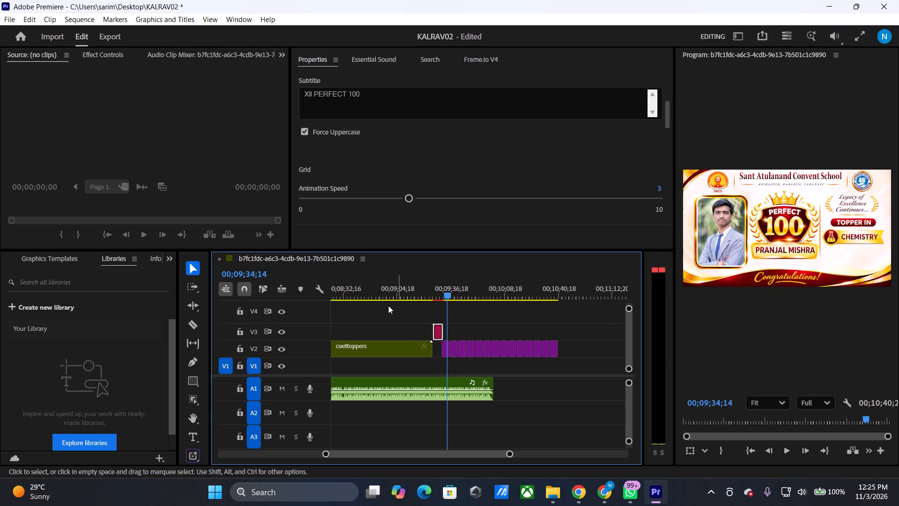
Search the effects for NEON and apply the Neon Wipe transition to the first four cuts between the topper posters on V2.
{"action": "left_click", "coordinate": [52, 256]}
{"action": "left_click", "coordinate": [0, 261]}
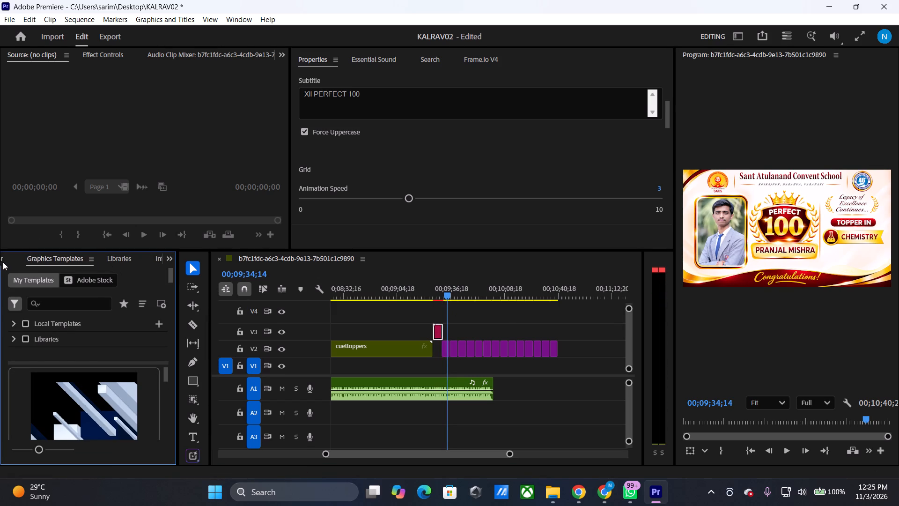
{"action": "left_click", "coordinate": [3, 262]}
{"action": "left_click", "coordinate": [9, 259]}
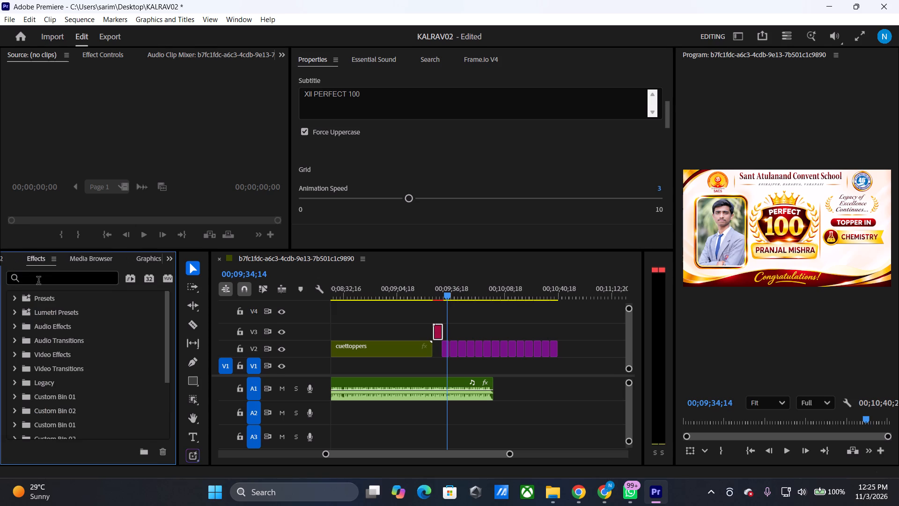
{"action": "left_click", "coordinate": [38, 282]}
{"action": "type", "text": "NEON"}
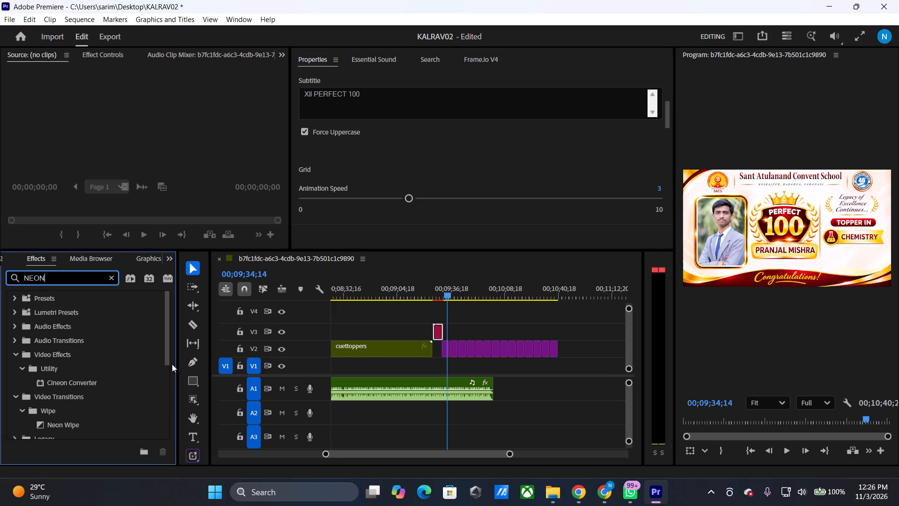
{"action": "left_click_drag", "start_coordinate": [510, 454], "coordinate": [451, 465]}
{"action": "left_click", "coordinate": [424, 454]}
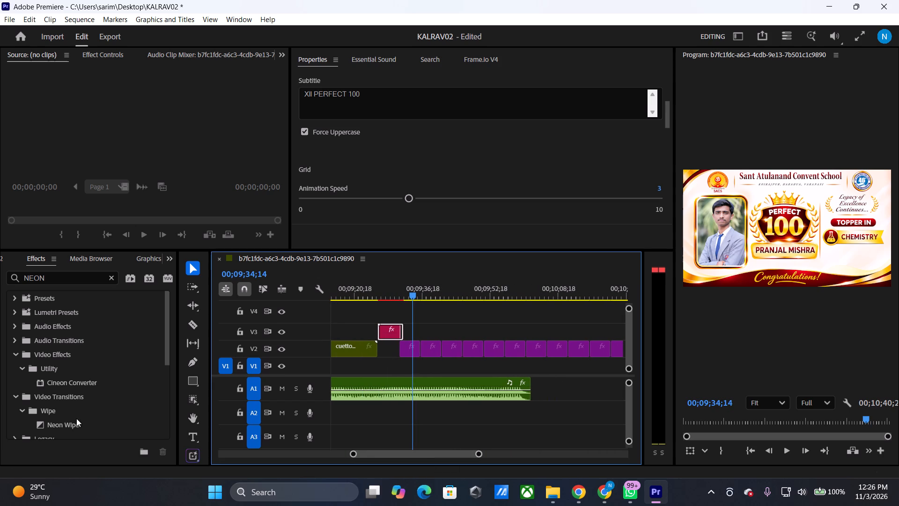
{"action": "left_click_drag", "start_coordinate": [71, 424], "coordinate": [415, 348]}
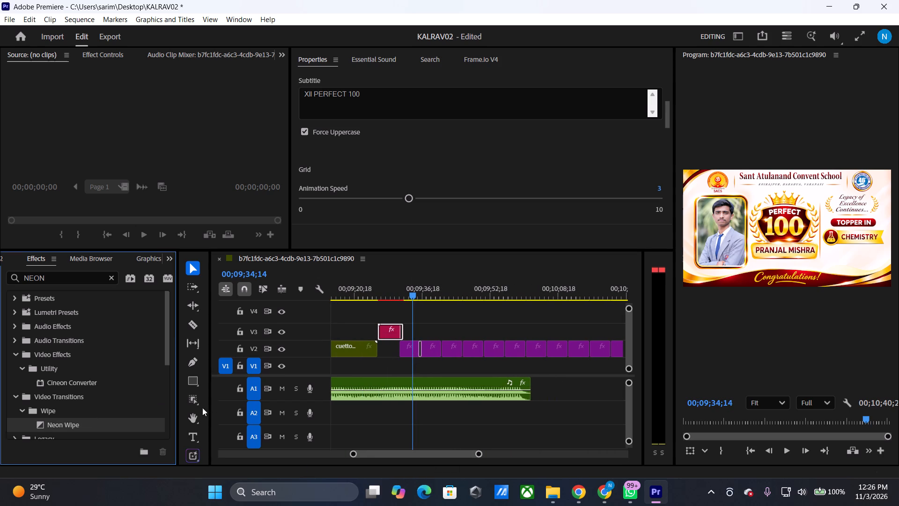
{"action": "left_click_drag", "start_coordinate": [158, 423], "coordinate": [445, 350]}
{"action": "left_click_drag", "start_coordinate": [143, 424], "coordinate": [463, 346]}
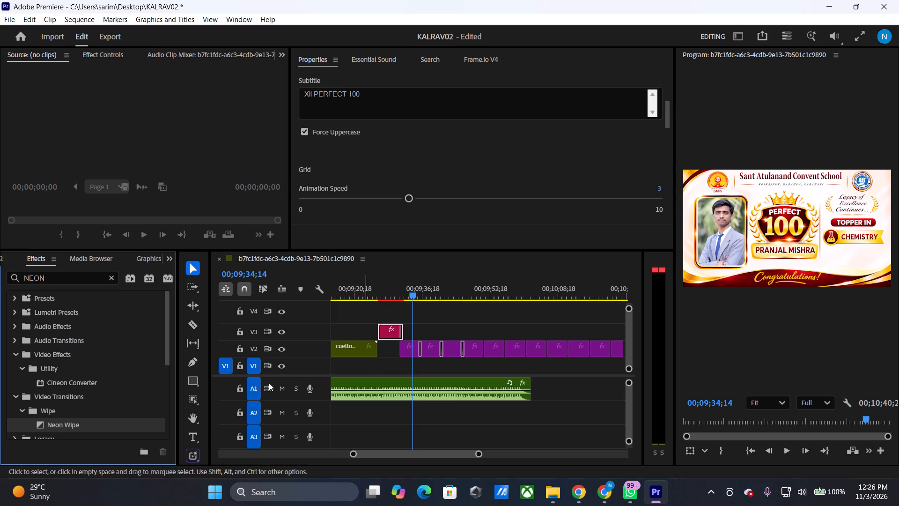
{"action": "left_click_drag", "start_coordinate": [110, 428], "coordinate": [488, 345]}
Apply Neon Wipe to the fifth, sixth and seventh cuts between the topper posters on V2.
{"action": "left_click", "coordinate": [389, 452]}
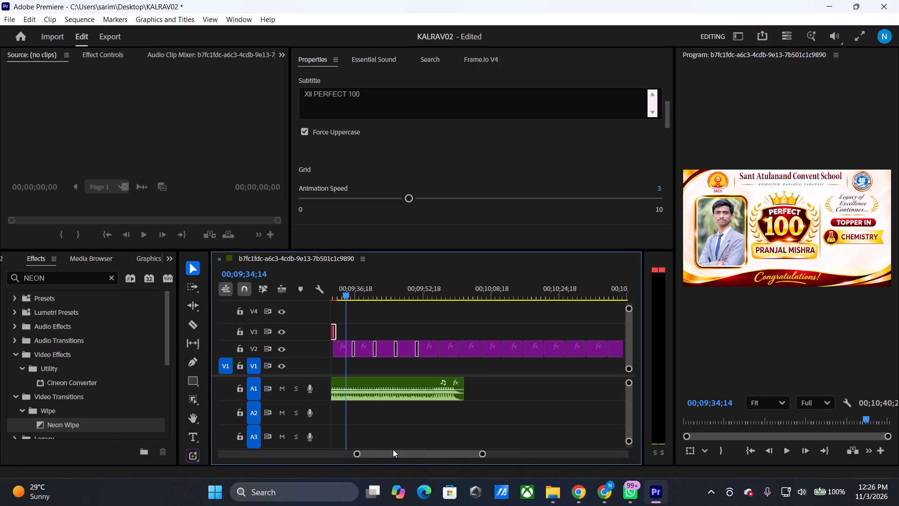
{"action": "left_click_drag", "start_coordinate": [146, 422], "coordinate": [435, 346]}
{"action": "left_click_drag", "start_coordinate": [141, 429], "coordinate": [460, 345]}
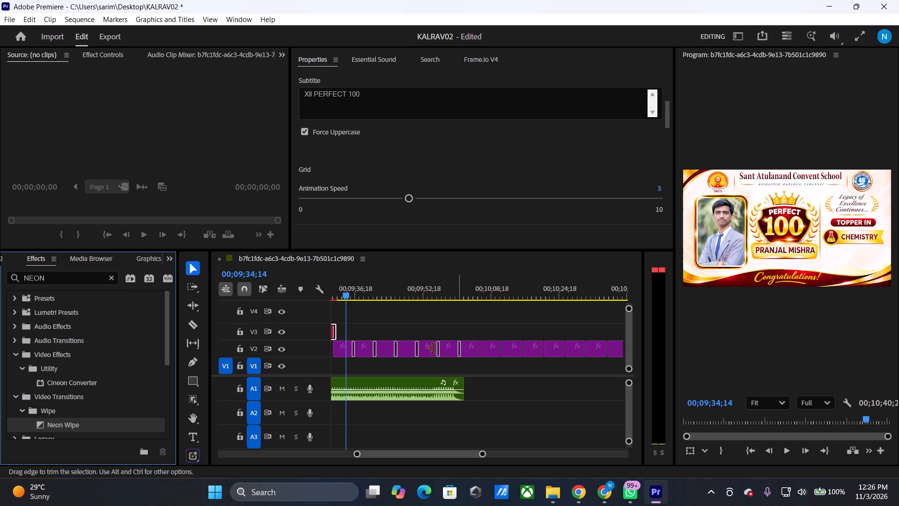
{"action": "left_click_drag", "start_coordinate": [103, 421], "coordinate": [482, 347]}
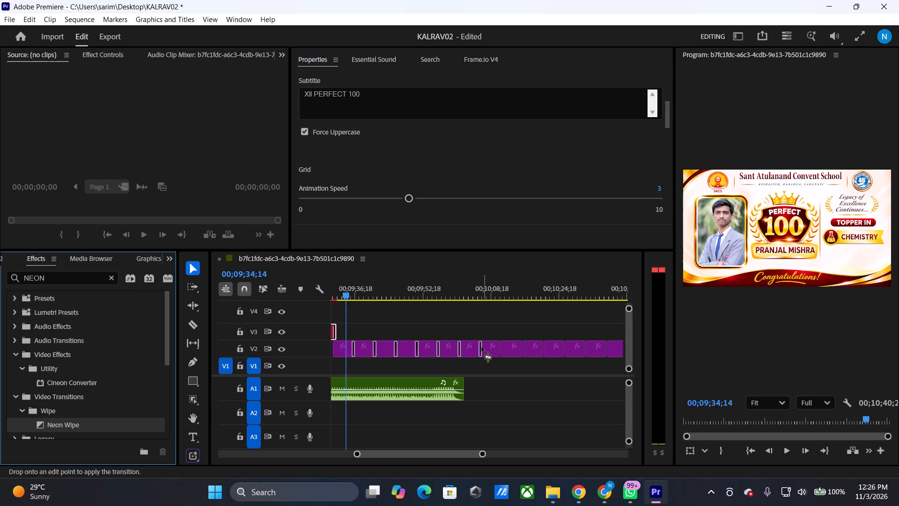
{"action": "left_click_drag", "start_coordinate": [482, 347], "coordinate": [481, 348]}
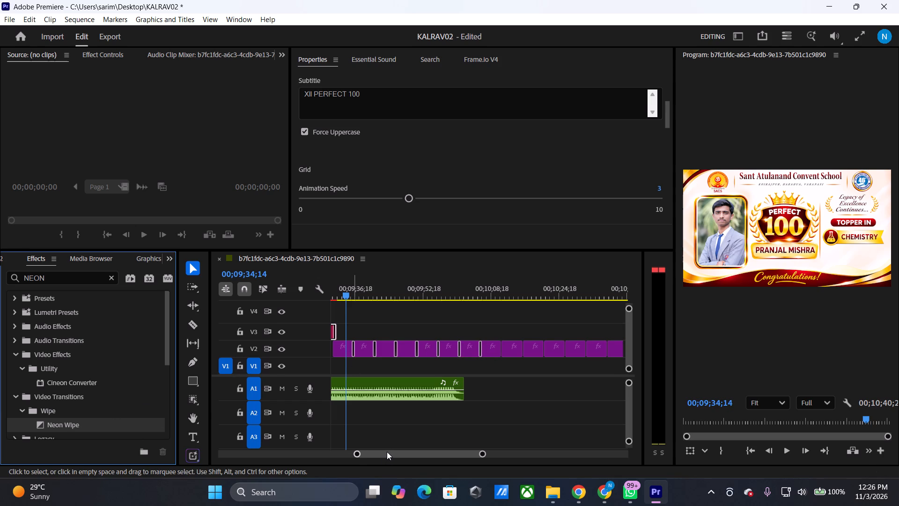
Apply Neon Wipe to the remaining six cuts between the topper posters, through to the last poster on V2.
{"action": "left_click", "coordinate": [387, 452]}
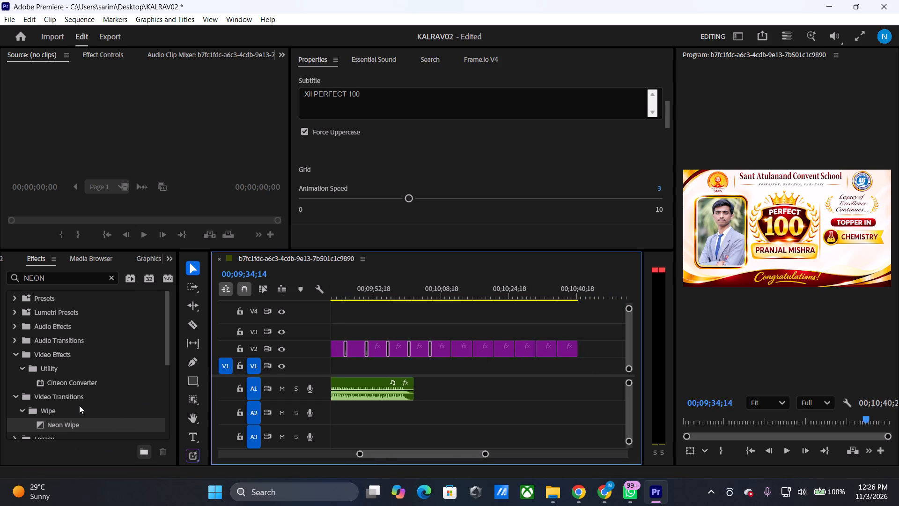
{"action": "left_click_drag", "start_coordinate": [89, 426], "coordinate": [485, 374]}
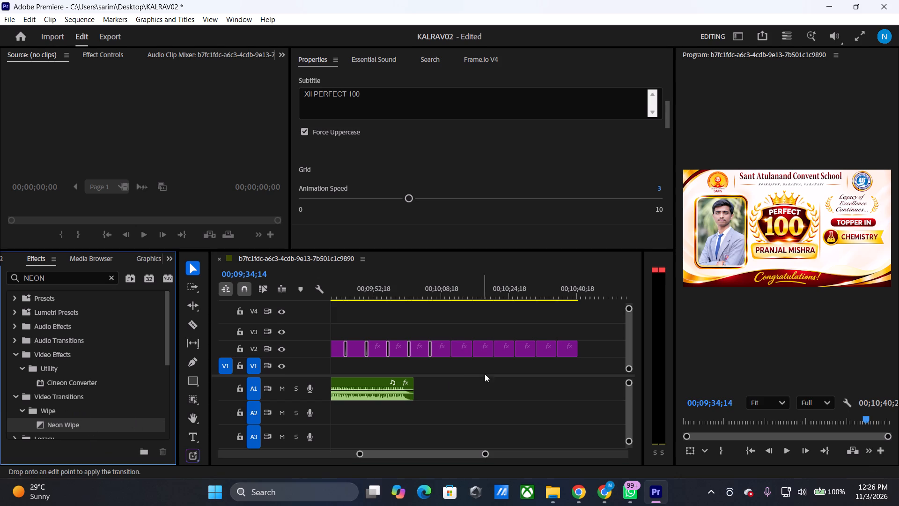
{"action": "left_click_drag", "start_coordinate": [485, 374], "coordinate": [450, 350]}
{"action": "left_click_drag", "start_coordinate": [159, 421], "coordinate": [464, 353]}
{"action": "left_click_drag", "start_coordinate": [464, 353], "coordinate": [472, 345]}
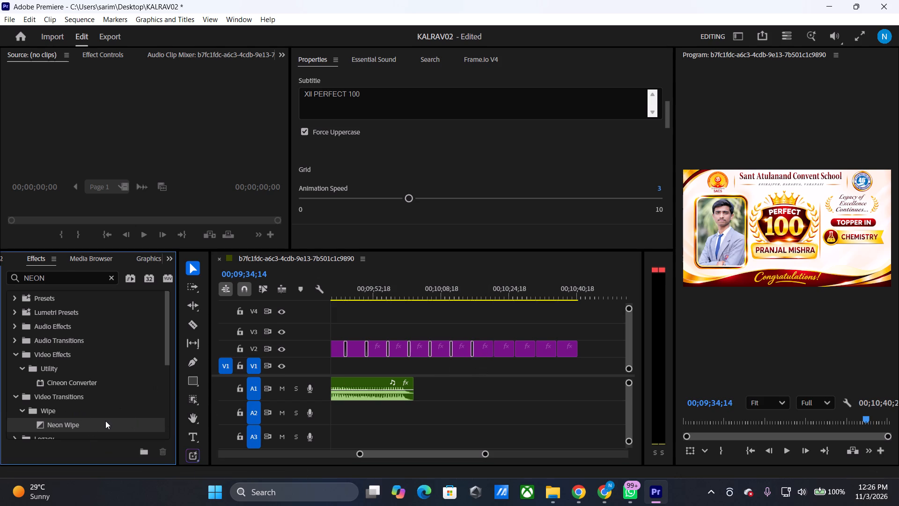
{"action": "left_click_drag", "start_coordinate": [105, 421], "coordinate": [492, 353]}
{"action": "left_click_drag", "start_coordinate": [83, 431], "coordinate": [518, 356]}
{"action": "left_click_drag", "start_coordinate": [114, 424], "coordinate": [541, 348]}
{"action": "left_click_drag", "start_coordinate": [132, 425], "coordinate": [560, 363]}
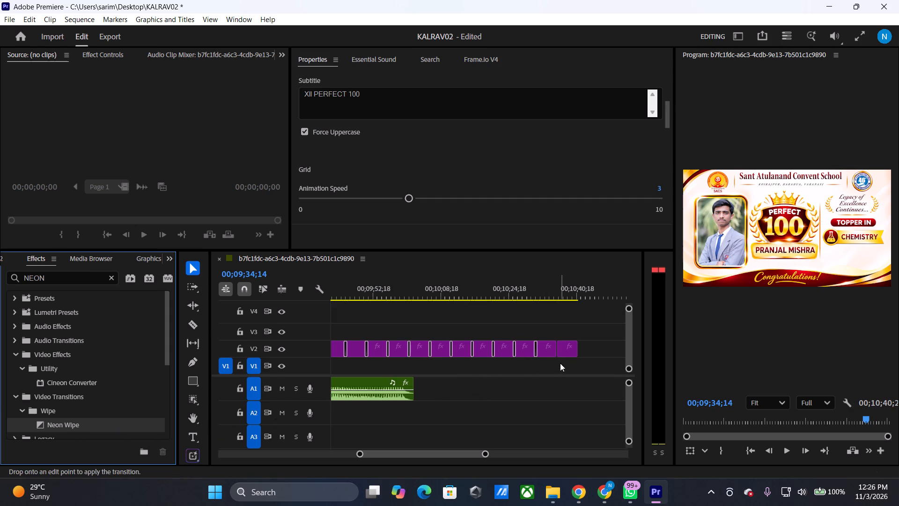
{"action": "left_click_drag", "start_coordinate": [560, 363], "coordinate": [560, 354]}
Scrub through the later topper posters and briefly play the sequence to check the posters.
{"action": "left_click_drag", "start_coordinate": [407, 295], "coordinate": [418, 292]}
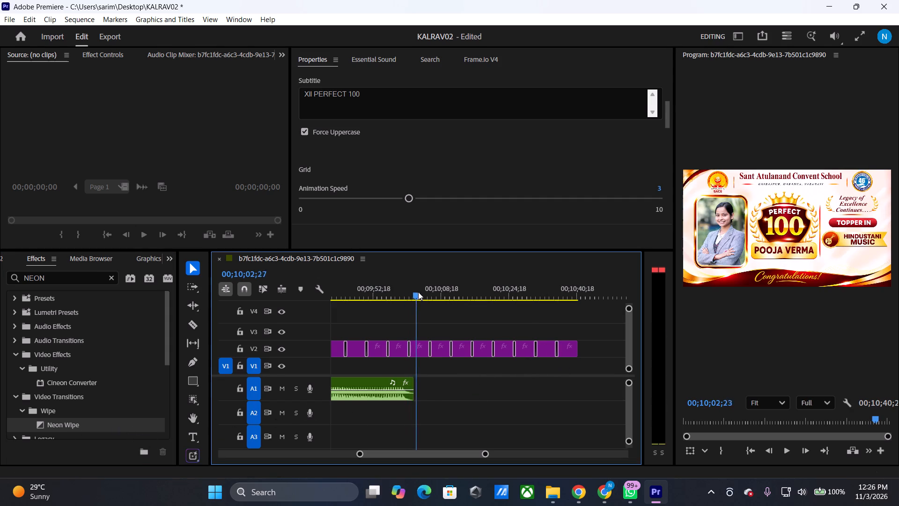
{"action": "left_click_drag", "start_coordinate": [418, 292], "coordinate": [480, 295]}
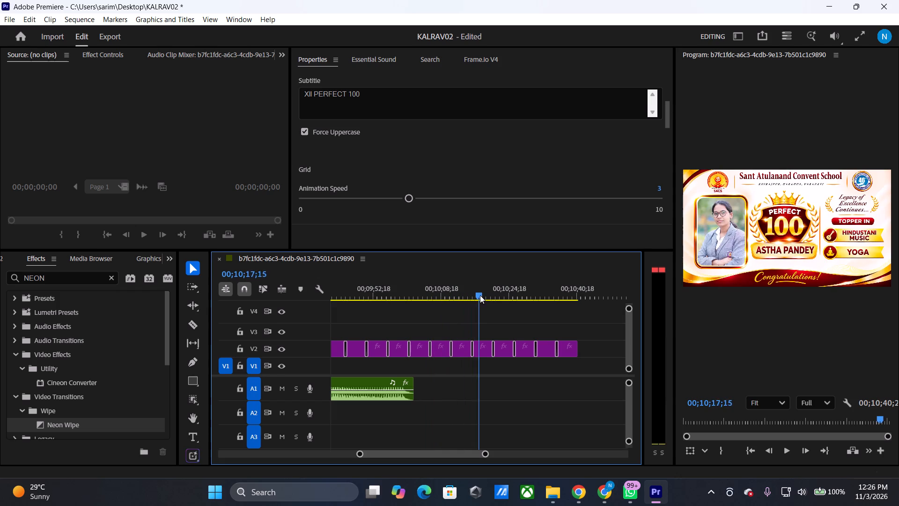
{"action": "left_click_drag", "start_coordinate": [480, 295], "coordinate": [501, 297]}
{"action": "key", "text": "space"}
{"action": "key", "text": "space"}
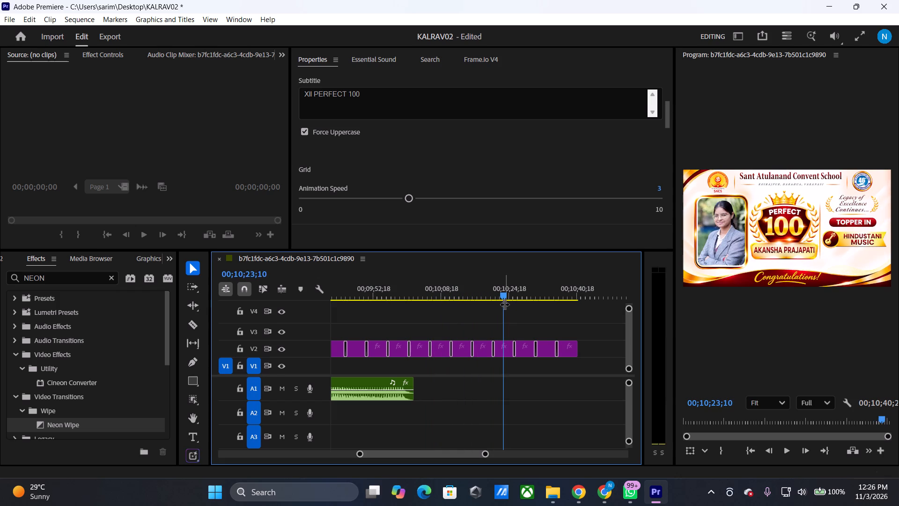
{"action": "key", "text": "space"}
{"action": "key", "text": "space"}
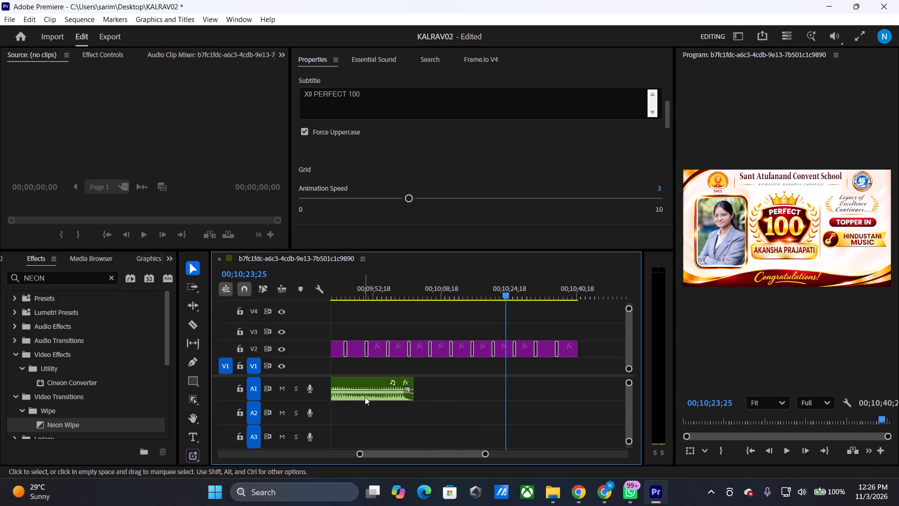
Duplicate the background music clip on A1, placing the copy so that it ends past the last poster, at about 00;11;02.
{"action": "left_click_drag", "start_coordinate": [365, 397], "coordinate": [641, 384], "text": "alt"}
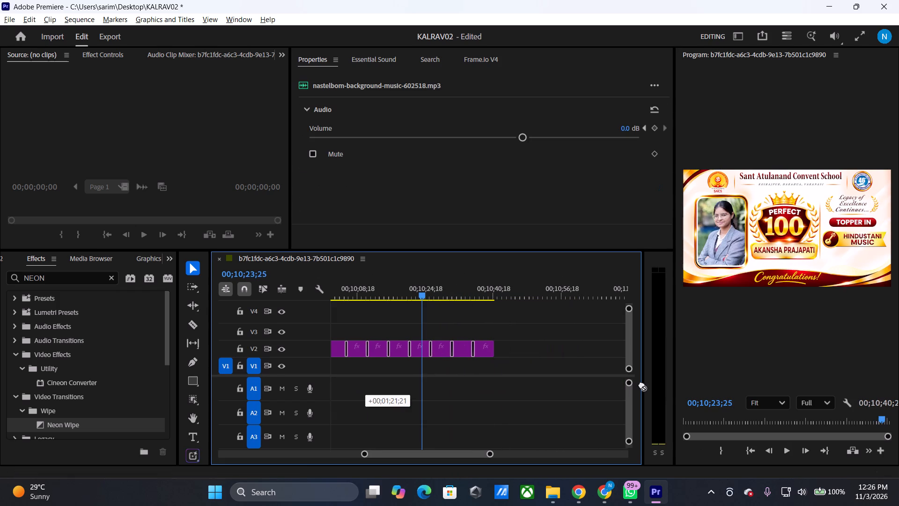
{"action": "left_click_drag", "start_coordinate": [641, 384], "coordinate": [538, 387], "text": "alt"}
{"action": "key", "text": "space"}
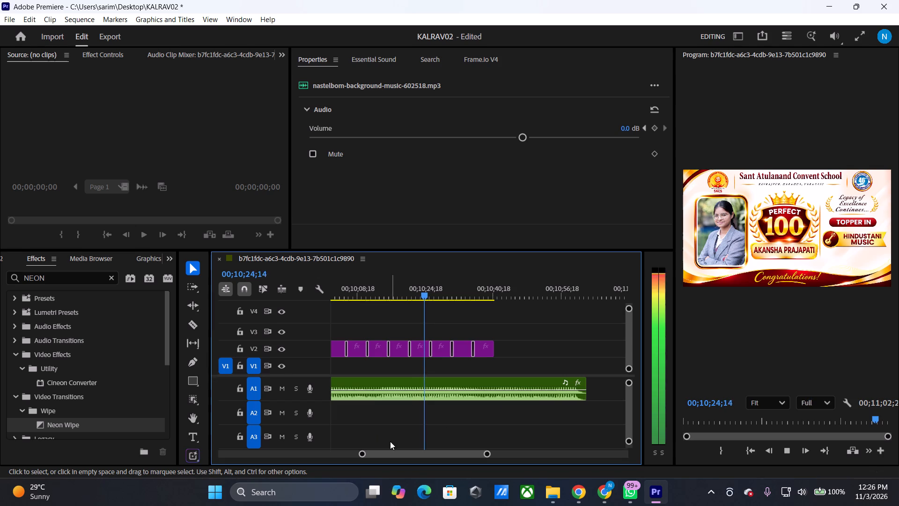
{"action": "key", "text": "space"}
Shift the original music clip on A1 slightly earlier, to about 00;08;17, over the preceding clip's fade-out, and play across the join.
{"action": "left_click_drag", "start_coordinate": [387, 452], "coordinate": [356, 455]}
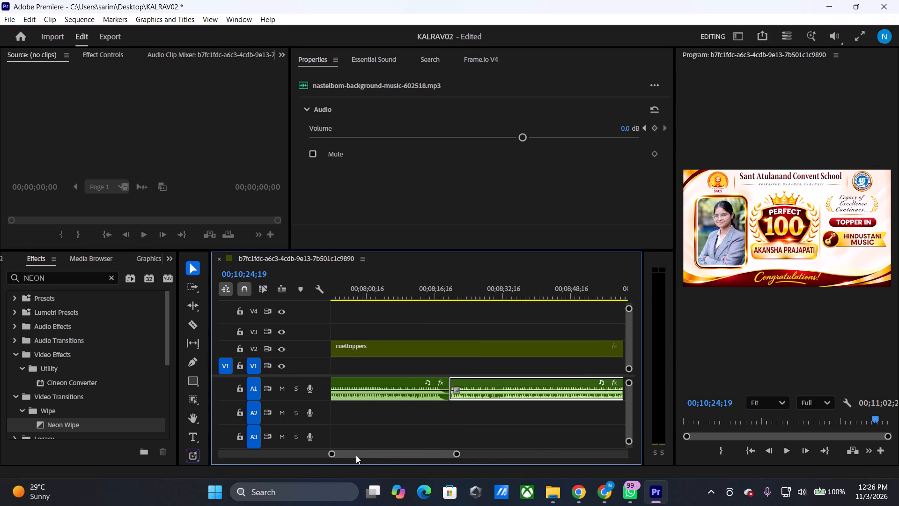
{"action": "left_click_drag", "start_coordinate": [356, 455], "coordinate": [358, 455]}
{"action": "left_click_drag", "start_coordinate": [492, 379], "coordinate": [486, 381]}
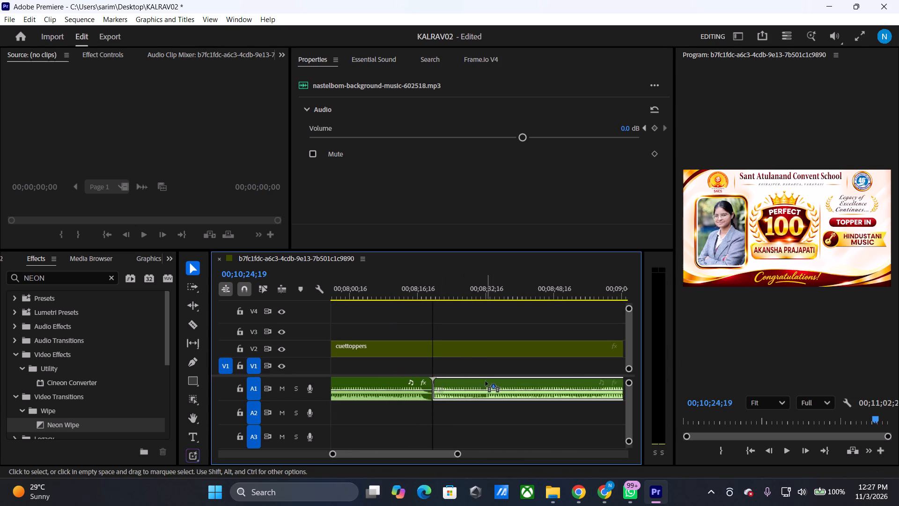
{"action": "left_click_drag", "start_coordinate": [486, 381], "coordinate": [481, 383]}
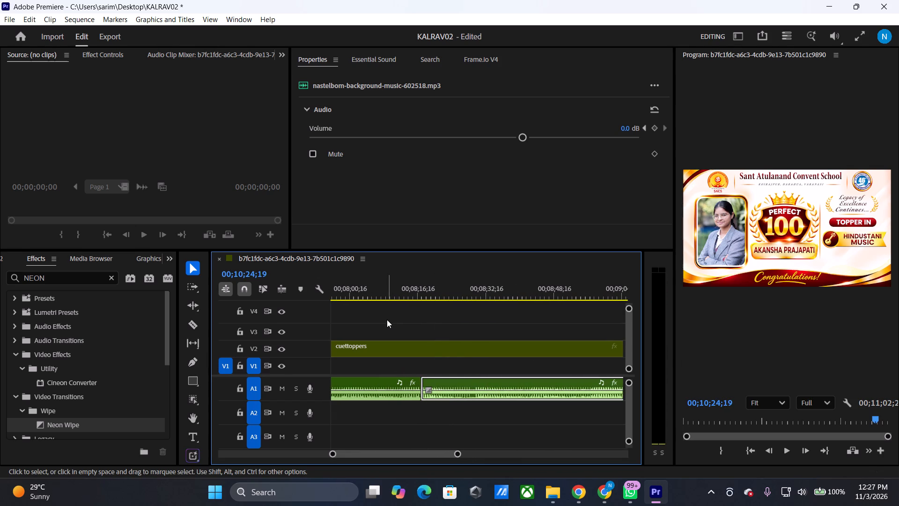
{"action": "left_click_drag", "start_coordinate": [387, 320], "coordinate": [401, 320]}
{"action": "left_click_drag", "start_coordinate": [402, 326], "coordinate": [410, 326]}
{"action": "left_click_drag", "start_coordinate": [408, 304], "coordinate": [417, 302]}
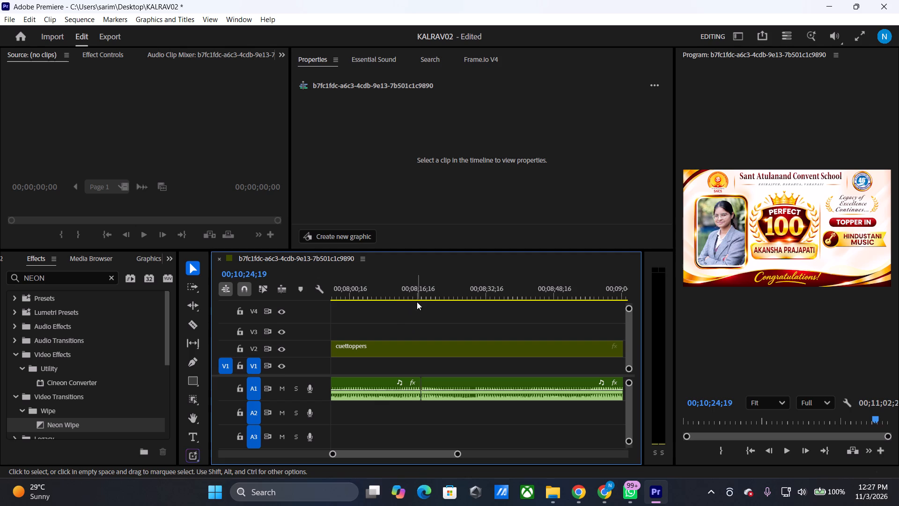
{"action": "left_click_drag", "start_coordinate": [409, 293], "coordinate": [418, 291]}
{"action": "key", "text": "space"}
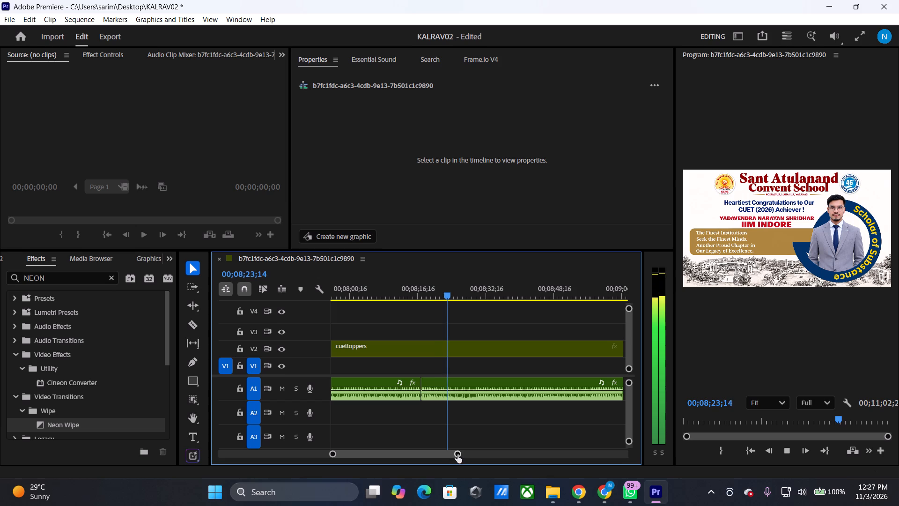
Close the gap before the copied music clip on A1 so it meets the preceding clip at about 00;09;17.
{"action": "left_click_drag", "start_coordinate": [457, 454], "coordinate": [531, 459]}
{"action": "left_click_drag", "start_coordinate": [561, 383], "coordinate": [556, 384]}
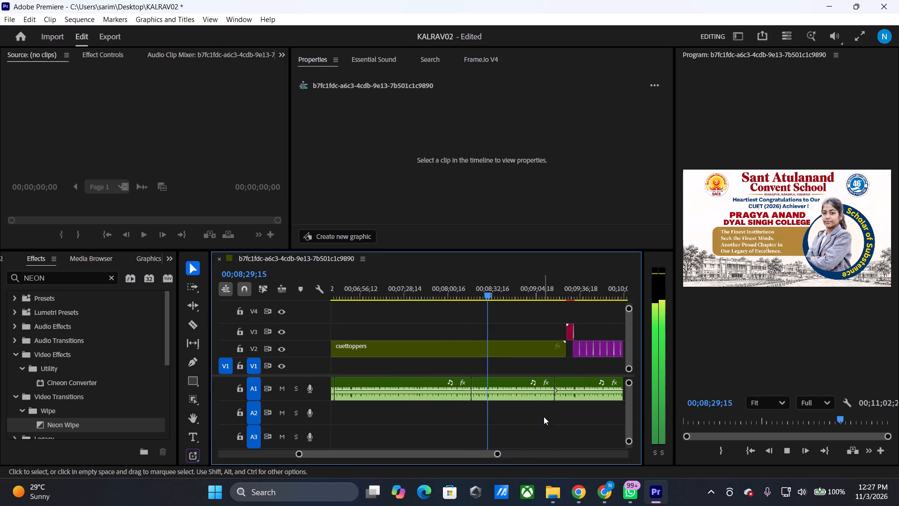
{"action": "left_click", "coordinate": [544, 413]}
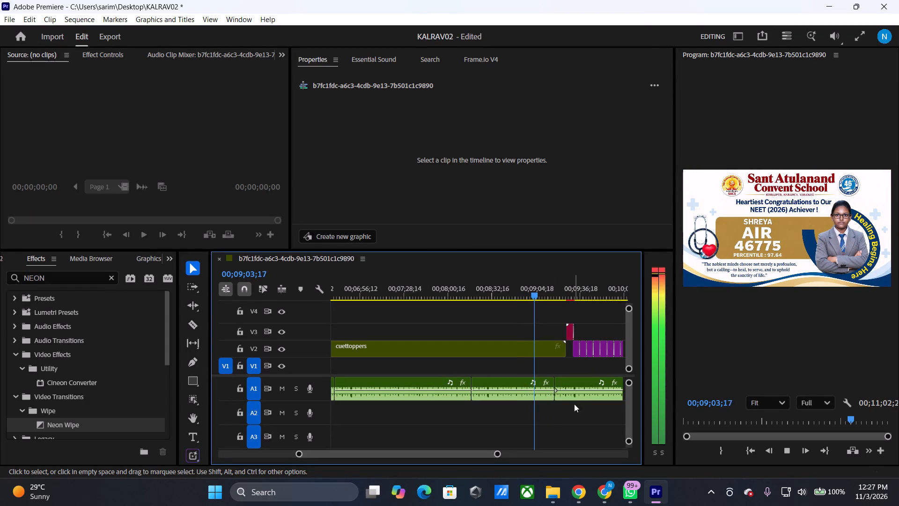
Play across the second music join, scrub through the class 12 topper posters and play the XII PERFECT 100 title.
{"action": "left_click_drag", "start_coordinate": [533, 299], "coordinate": [550, 291]}
{"action": "key", "text": "space"}
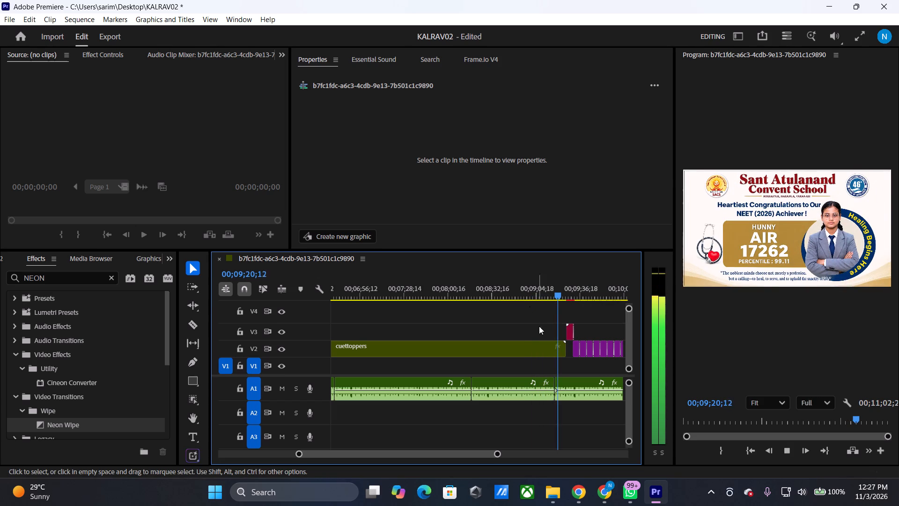
{"action": "left_click_drag", "start_coordinate": [498, 457], "coordinate": [506, 456]}
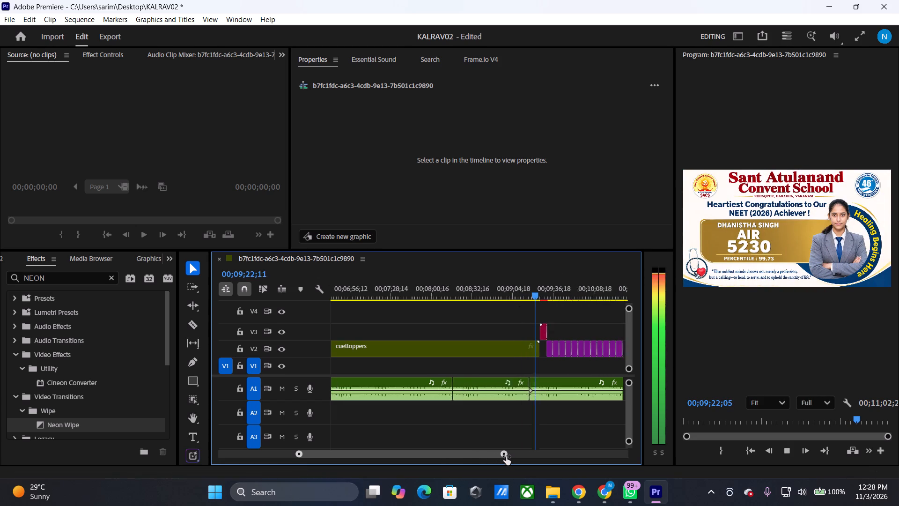
{"action": "left_click_drag", "start_coordinate": [506, 456], "coordinate": [541, 458]}
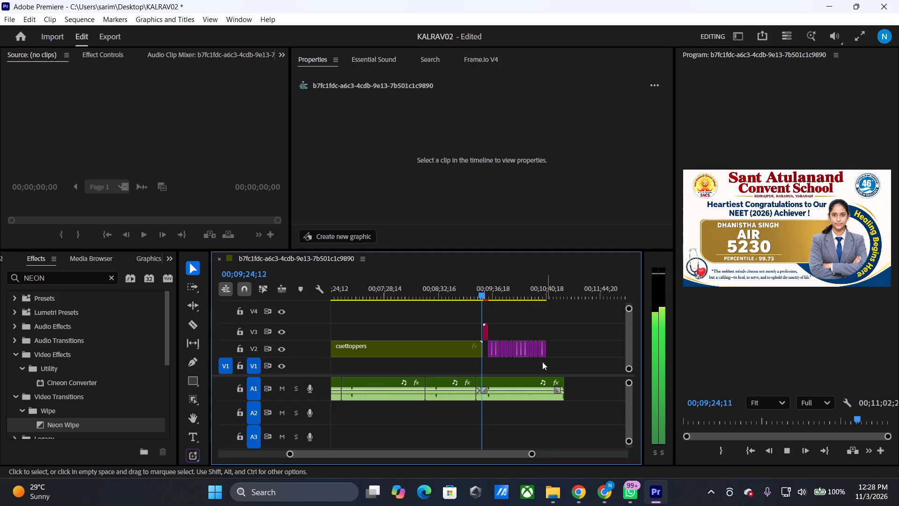
{"action": "left_click_drag", "start_coordinate": [486, 290], "coordinate": [543, 288]}
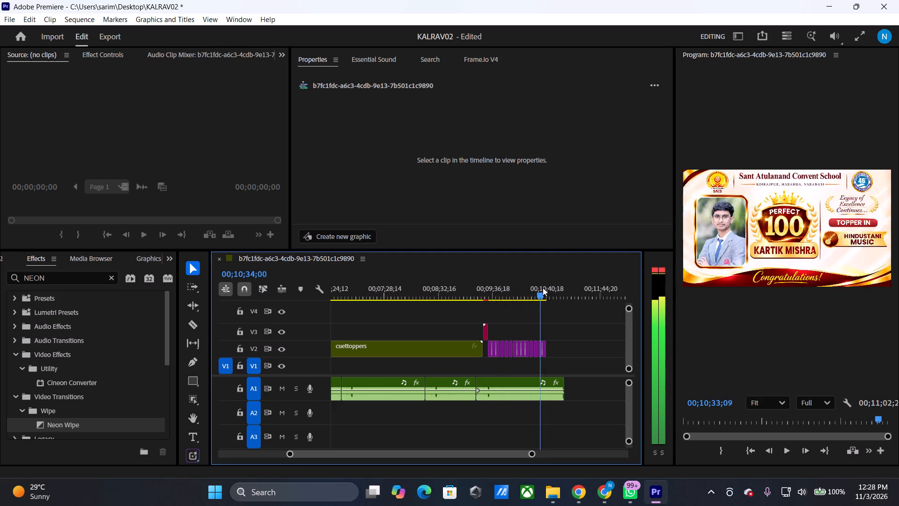
{"action": "left_click_drag", "start_coordinate": [543, 288], "coordinate": [553, 297]}
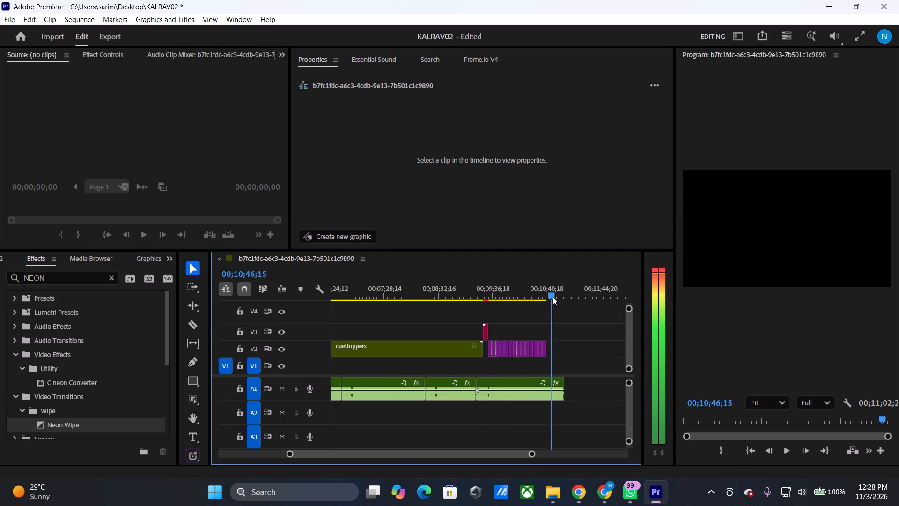
{"action": "left_click_drag", "start_coordinate": [553, 297], "coordinate": [509, 313]}
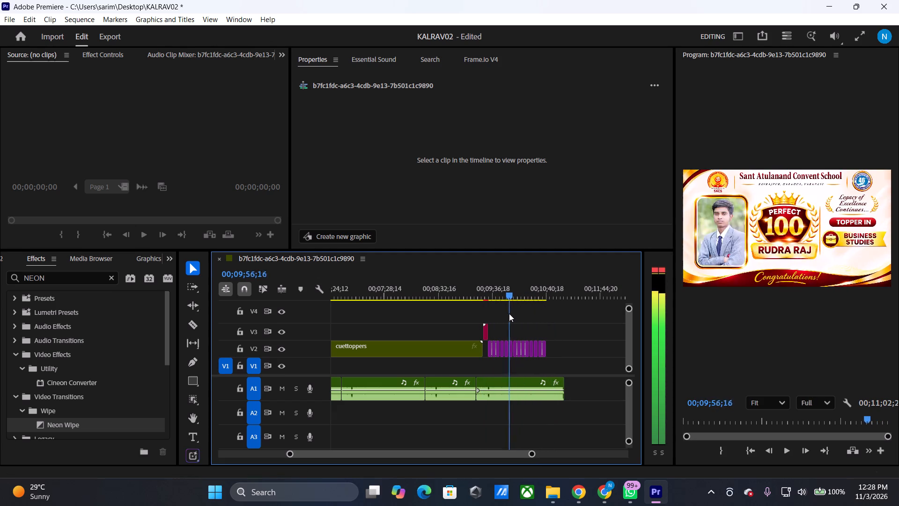
{"action": "left_click_drag", "start_coordinate": [509, 313], "coordinate": [539, 318]}
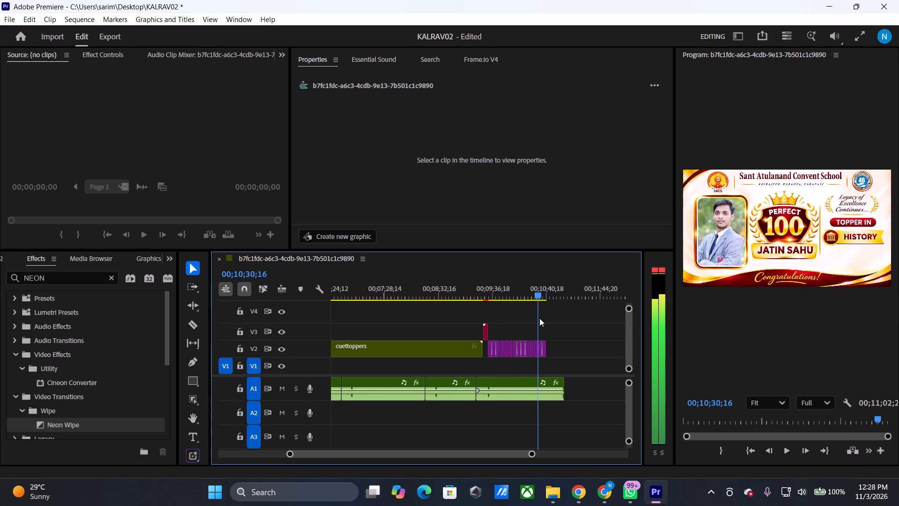
{"action": "left_click_drag", "start_coordinate": [539, 318], "coordinate": [548, 327]}
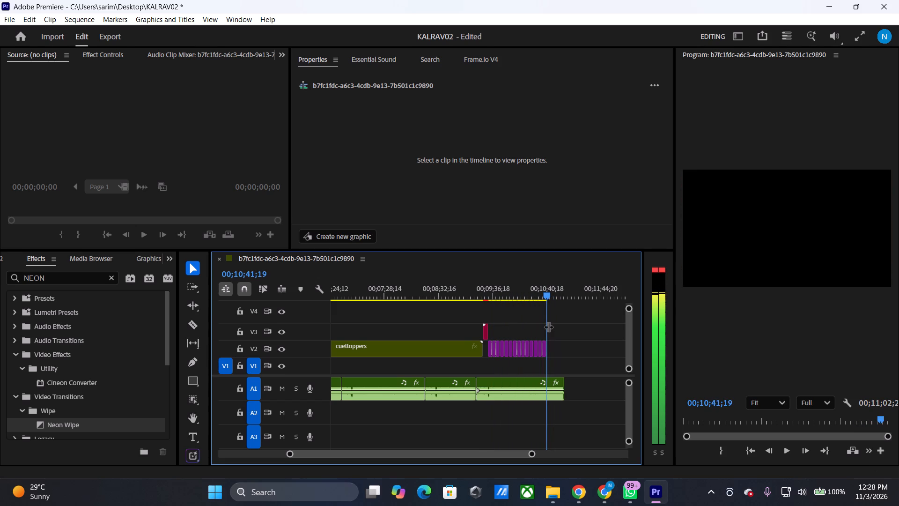
{"action": "left_click_drag", "start_coordinate": [547, 294], "coordinate": [482, 305]}
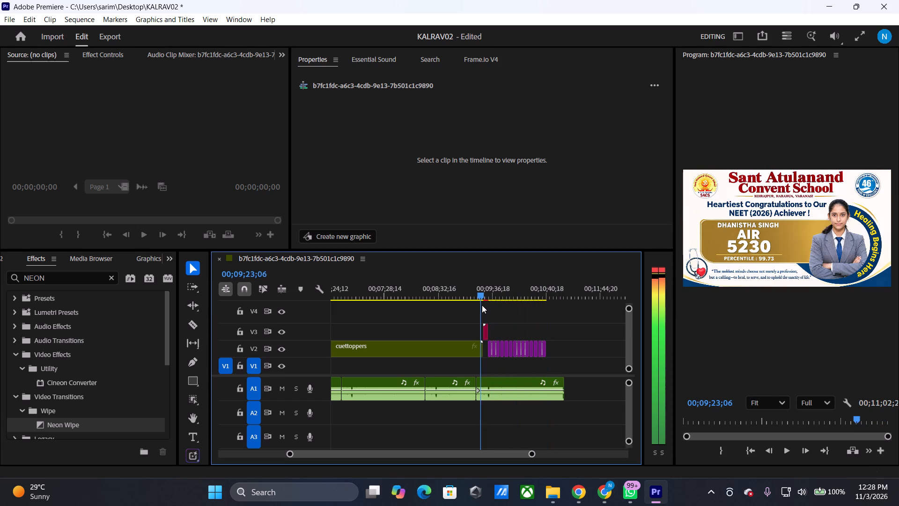
{"action": "left_click_drag", "start_coordinate": [482, 305], "coordinate": [479, 306]}
{"action": "key", "text": "space"}
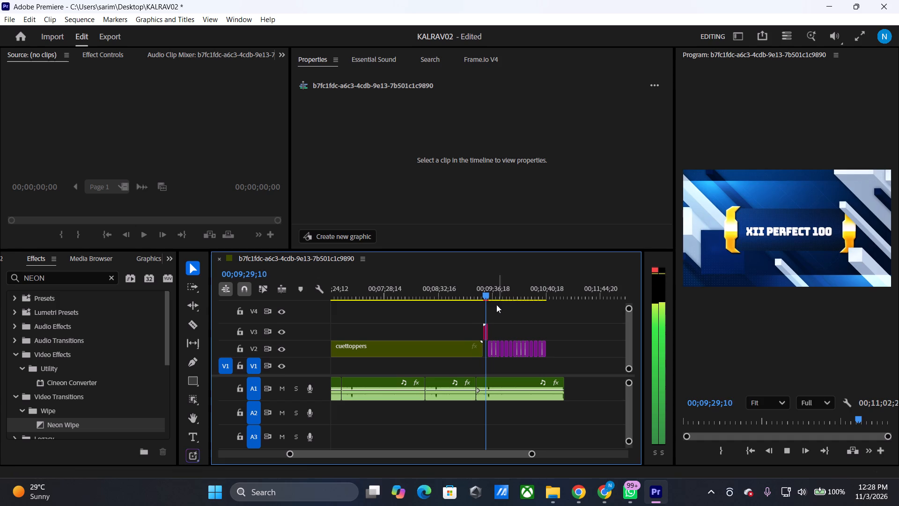
{"action": "key", "text": "space"}
Duplicate the XII PERFECT 100 title on V3 to just after the last poster, at about 00;10;41, and play across that point.
{"action": "left_click_drag", "start_coordinate": [487, 330], "coordinate": [488, 330], "text": "alt"}
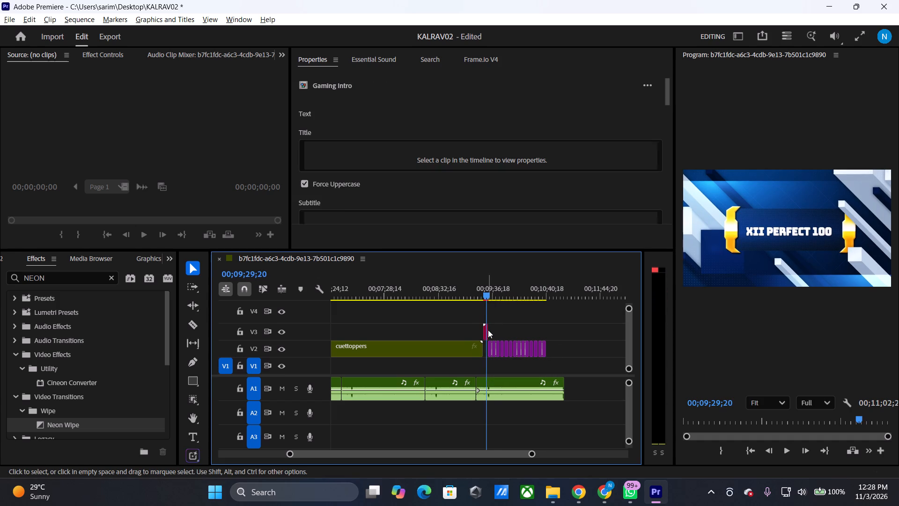
{"action": "left_click_drag", "start_coordinate": [488, 330], "coordinate": [550, 330], "text": "alt"}
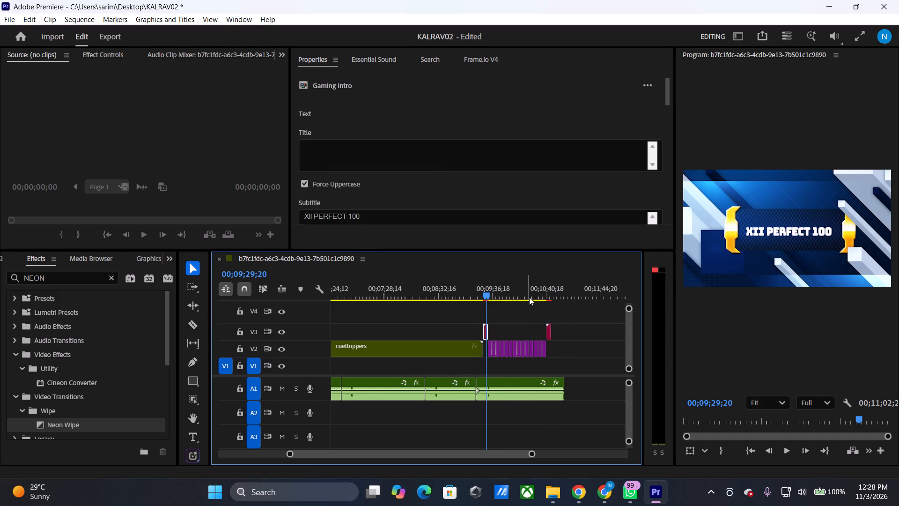
{"action": "left_click_drag", "start_coordinate": [531, 293], "coordinate": [545, 290]}
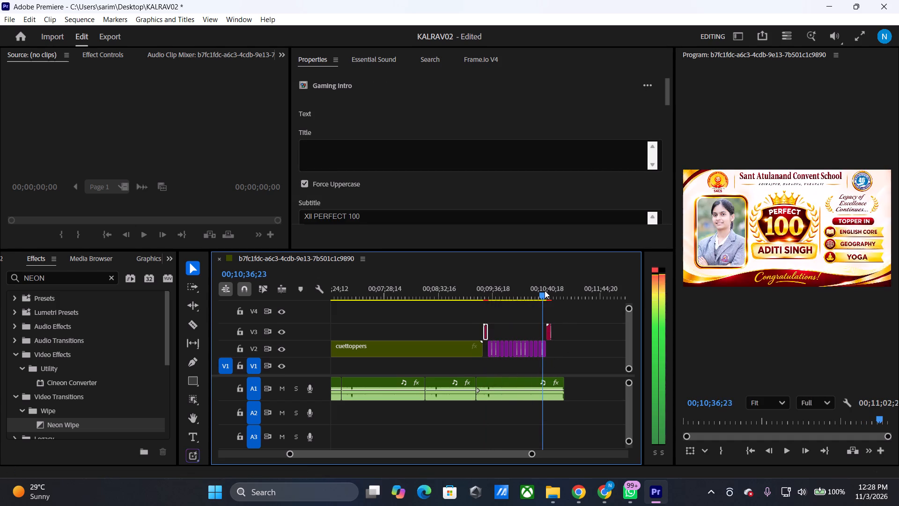
{"action": "left_click_drag", "start_coordinate": [545, 290], "coordinate": [546, 290]}
{"action": "key", "text": "space"}
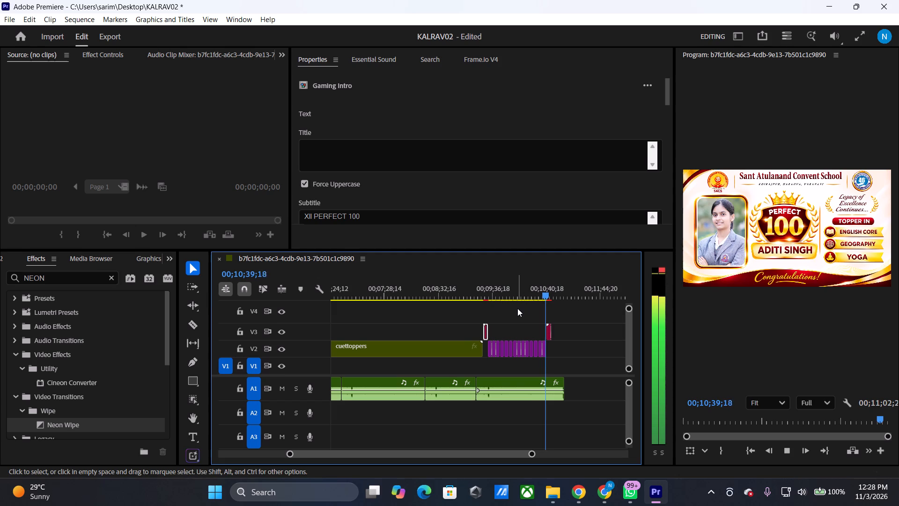
{"action": "key", "text": "space"}
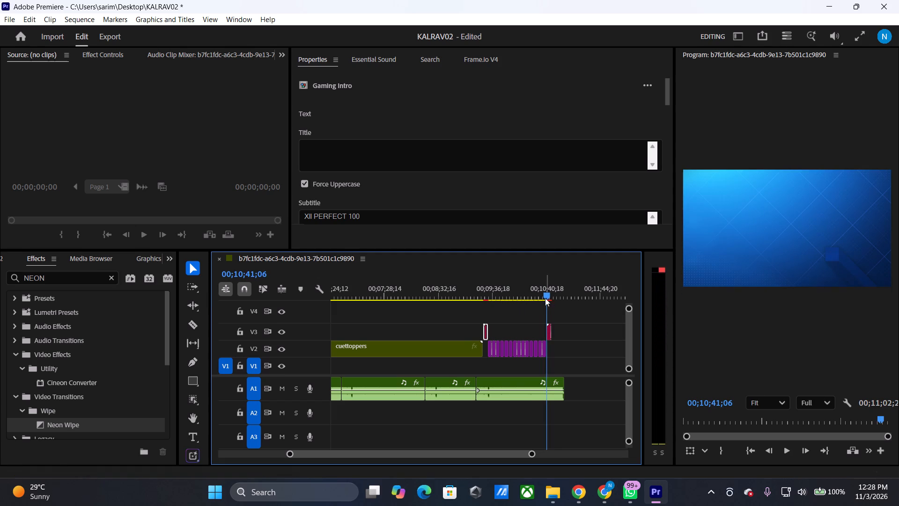
Lift the last poster (English Core, Geography, Yoga) to V3 and move the first poster (Chemistry) into its place at the end of V2.
{"action": "left_click_drag", "start_coordinate": [545, 293], "coordinate": [542, 293]}
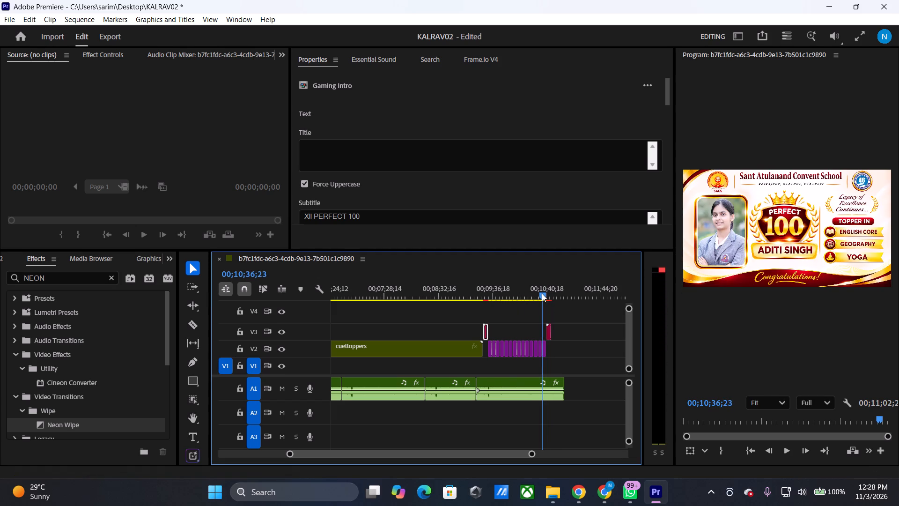
{"action": "left_click_drag", "start_coordinate": [542, 293], "coordinate": [486, 301]}
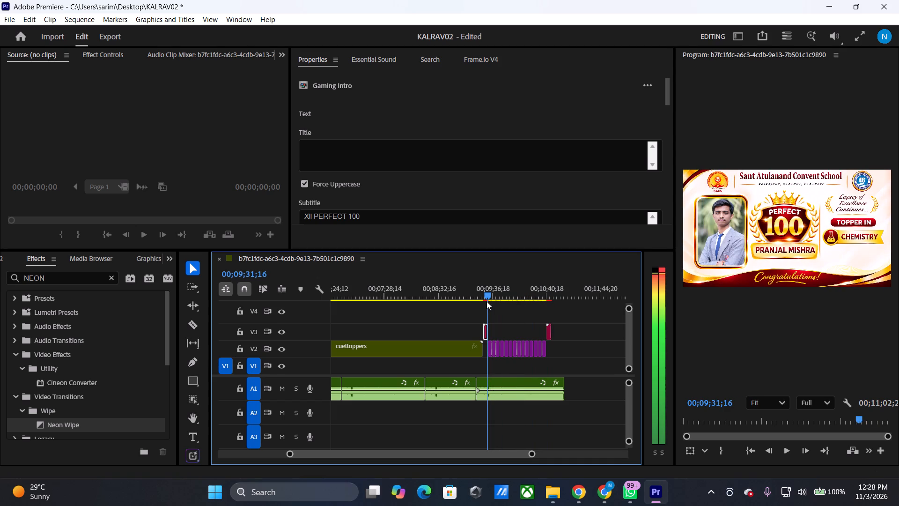
{"action": "left_click_drag", "start_coordinate": [486, 301], "coordinate": [538, 295]}
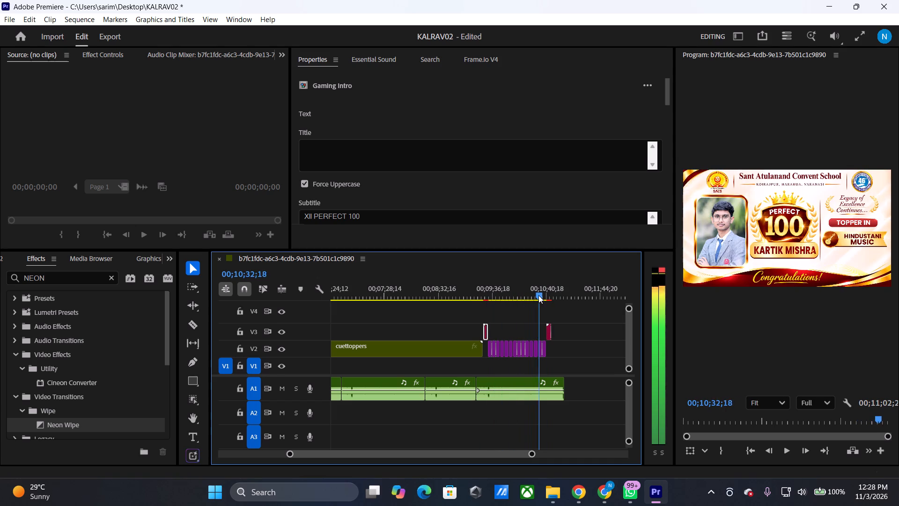
{"action": "left_click_drag", "start_coordinate": [538, 295], "coordinate": [541, 295]}
{"action": "left_click_drag", "start_coordinate": [544, 350], "coordinate": [542, 351]}
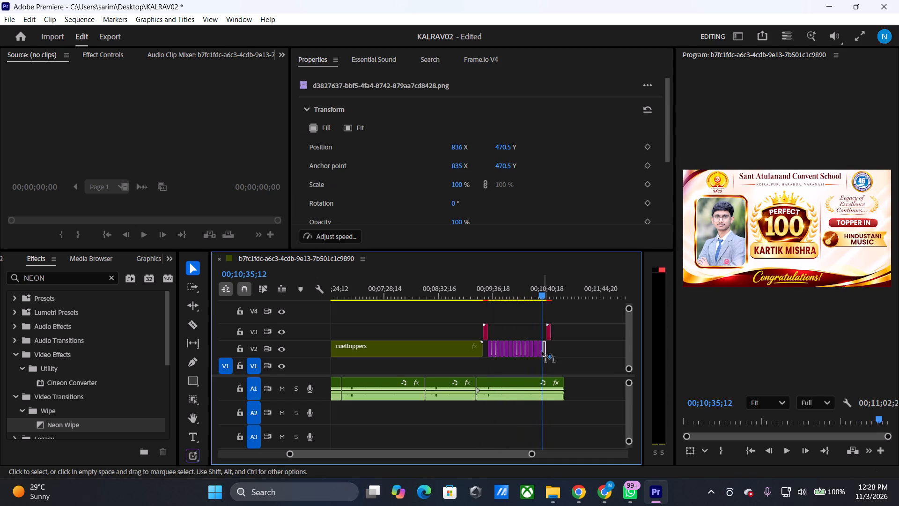
{"action": "left_click_drag", "start_coordinate": [542, 351], "coordinate": [503, 332]}
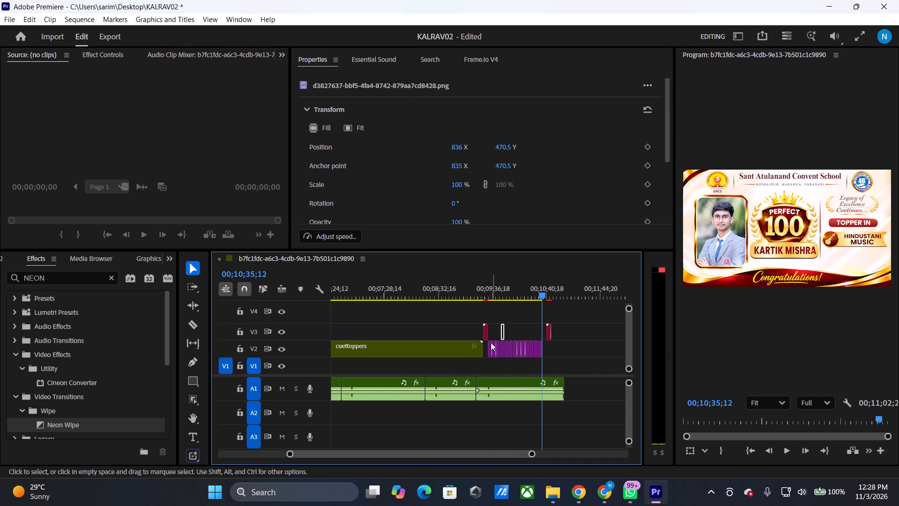
{"action": "left_click_drag", "start_coordinate": [489, 345], "coordinate": [546, 343]}
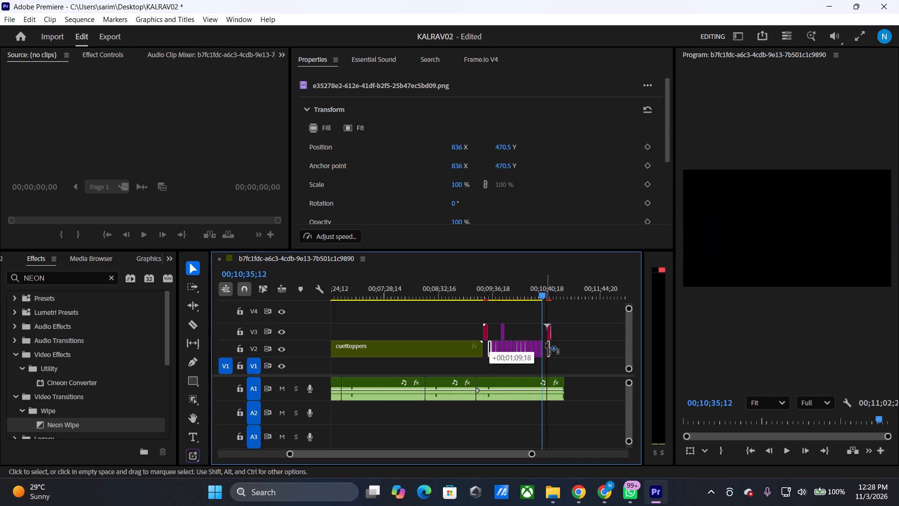
{"action": "left_click_drag", "start_coordinate": [546, 343], "coordinate": [545, 345]}
Move the English Core, Geography and Yoga poster from V3 to the start of the V2 poster row, directly before the Political Science poster.
{"action": "left_click_drag", "start_coordinate": [502, 328], "coordinate": [501, 330]}
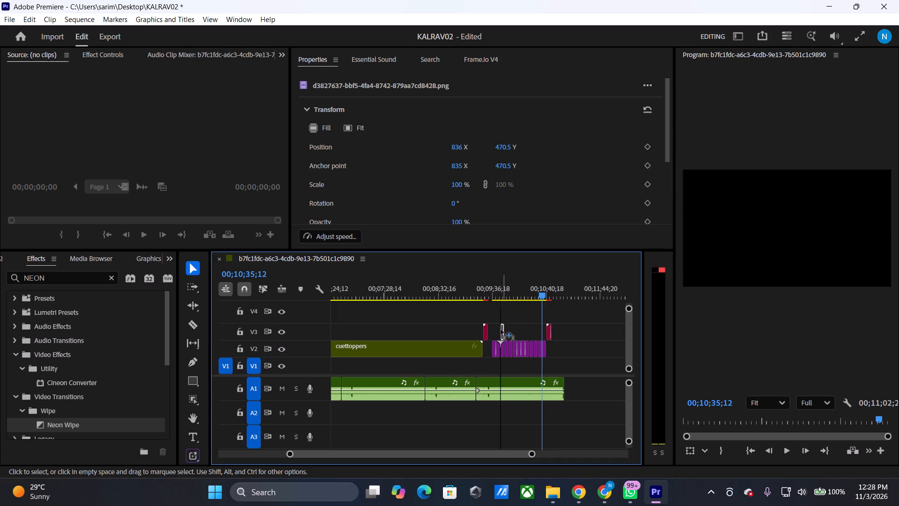
{"action": "left_click_drag", "start_coordinate": [501, 330], "coordinate": [481, 346]}
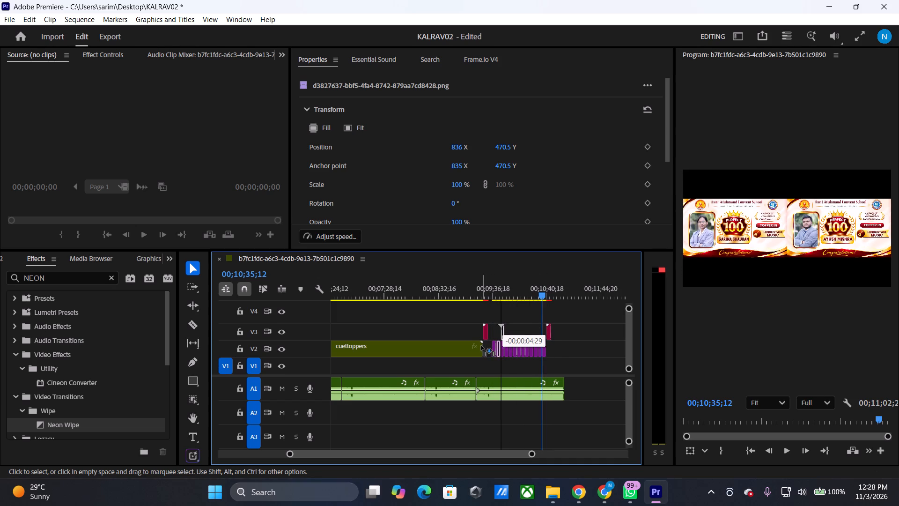
{"action": "left_click_drag", "start_coordinate": [481, 346], "coordinate": [494, 324]}
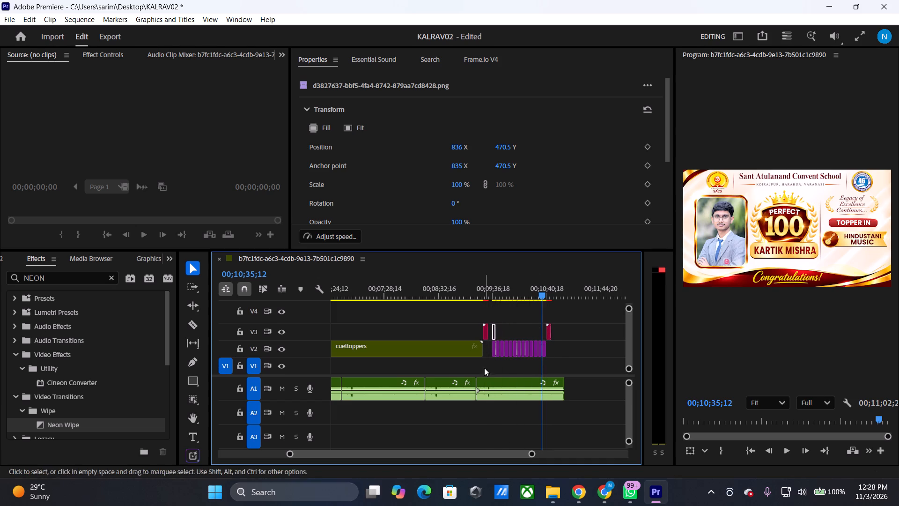
{"action": "left_click_drag", "start_coordinate": [533, 454], "coordinate": [464, 459]}
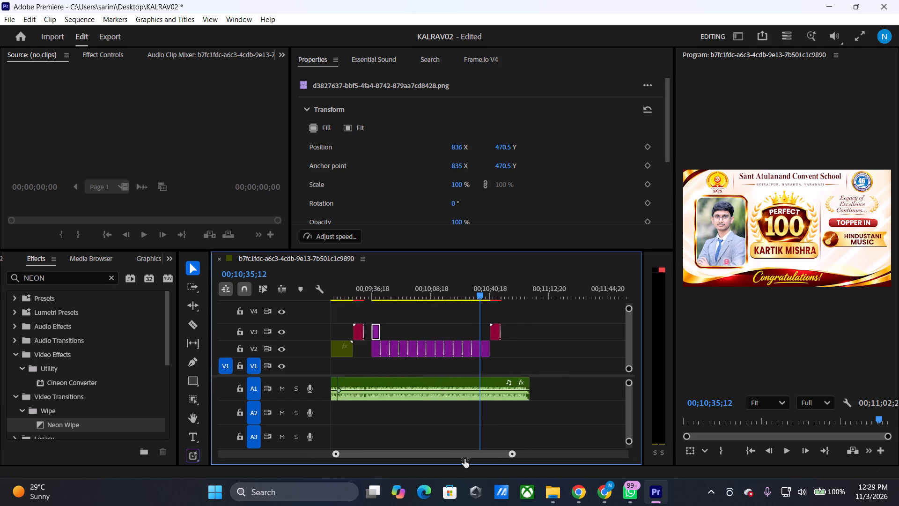
{"action": "left_click_drag", "start_coordinate": [464, 459], "coordinate": [452, 462]}
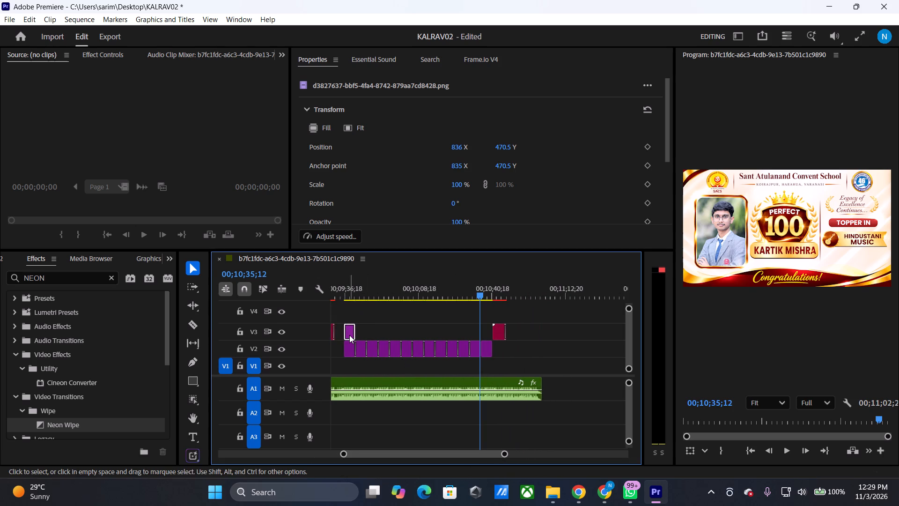
{"action": "left_click_drag", "start_coordinate": [349, 335], "coordinate": [330, 354]}
Apply the Neon Wipe transition at the cut between the first two class 12 posters on V2 and scrub across it.
{"action": "left_click_drag", "start_coordinate": [135, 420], "coordinate": [265, 369]}
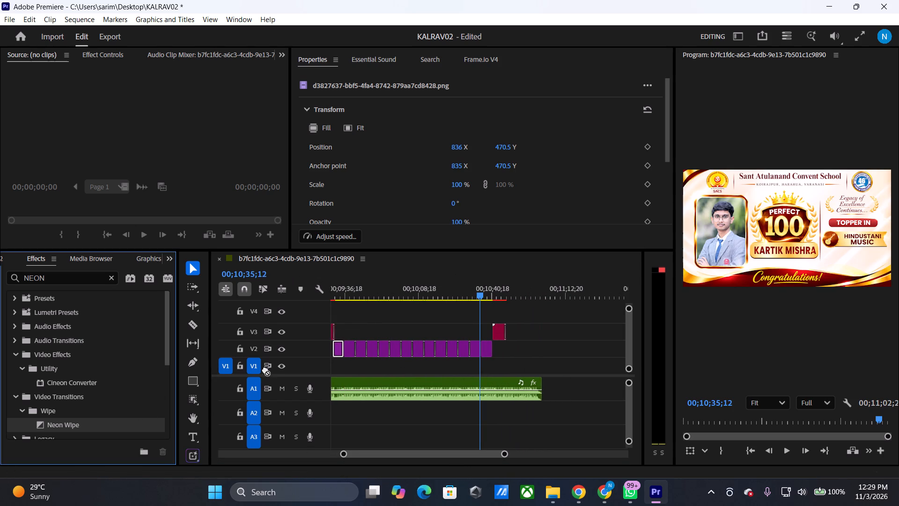
{"action": "left_click_drag", "start_coordinate": [265, 369], "coordinate": [344, 347]}
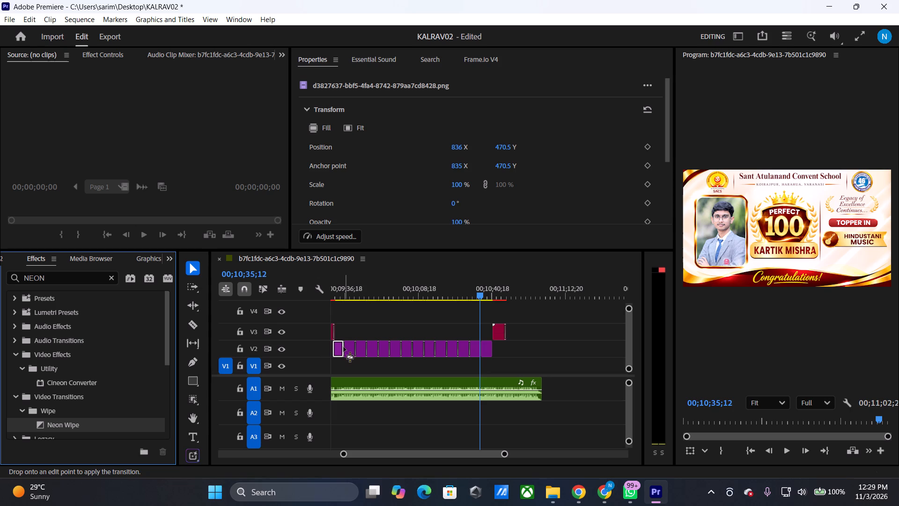
{"action": "left_click_drag", "start_coordinate": [344, 347], "coordinate": [344, 347]}
{"action": "left_click_drag", "start_coordinate": [340, 292], "coordinate": [331, 301]}
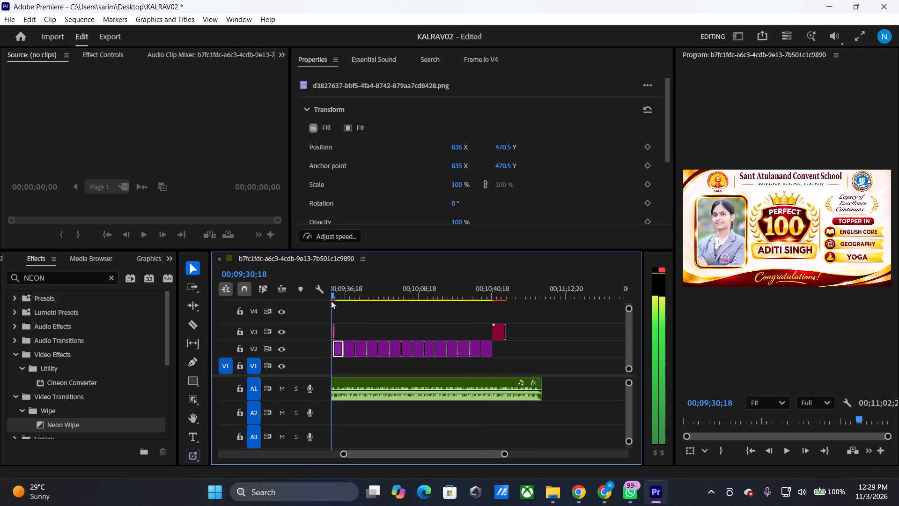
{"action": "left_click_drag", "start_coordinate": [331, 301], "coordinate": [416, 306]}
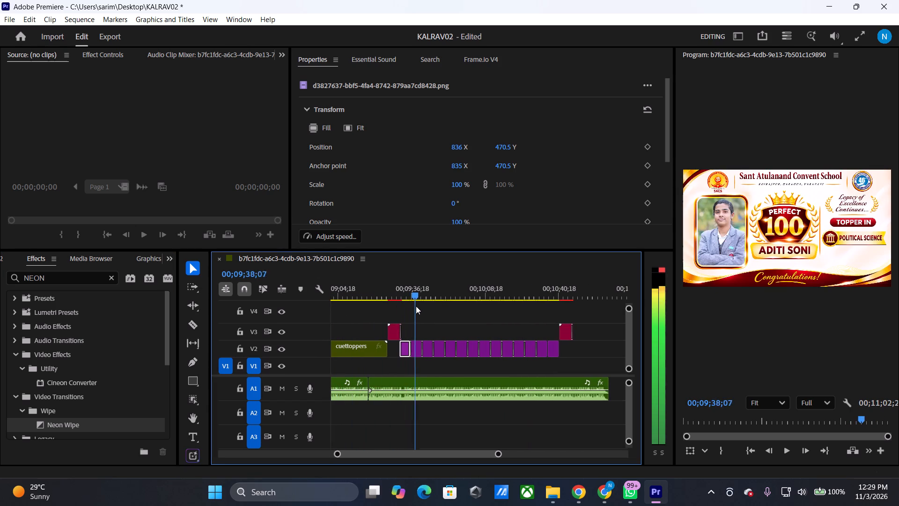
{"action": "left_click_drag", "start_coordinate": [416, 306], "coordinate": [407, 315]}
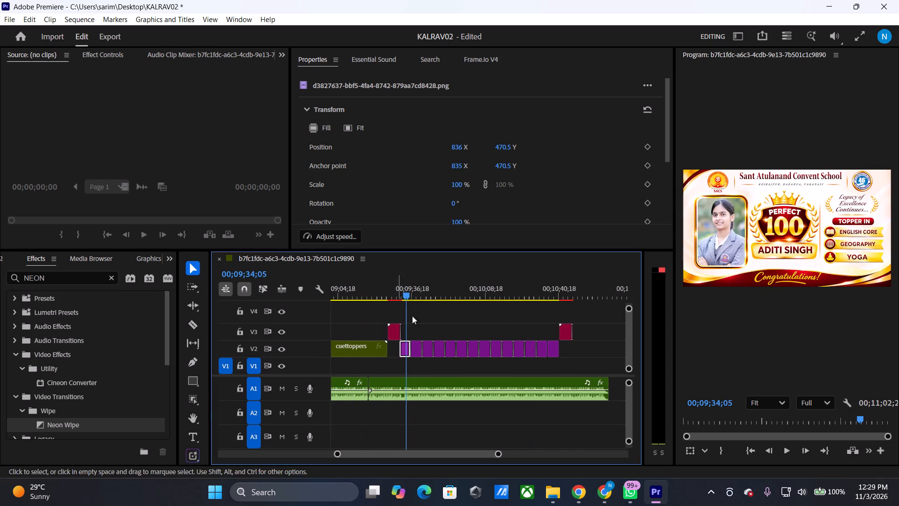
Apply the Neon Wipe transition at the cut before the last poster on V2 and scrub through the posters to the duplicated title.
{"action": "left_click_drag", "start_coordinate": [137, 425], "coordinate": [265, 394]}
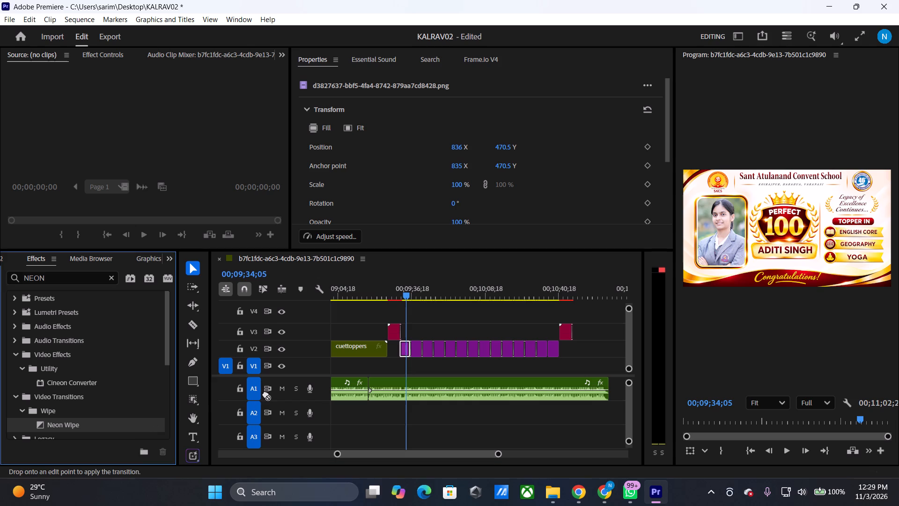
{"action": "left_click_drag", "start_coordinate": [265, 394], "coordinate": [548, 341]}
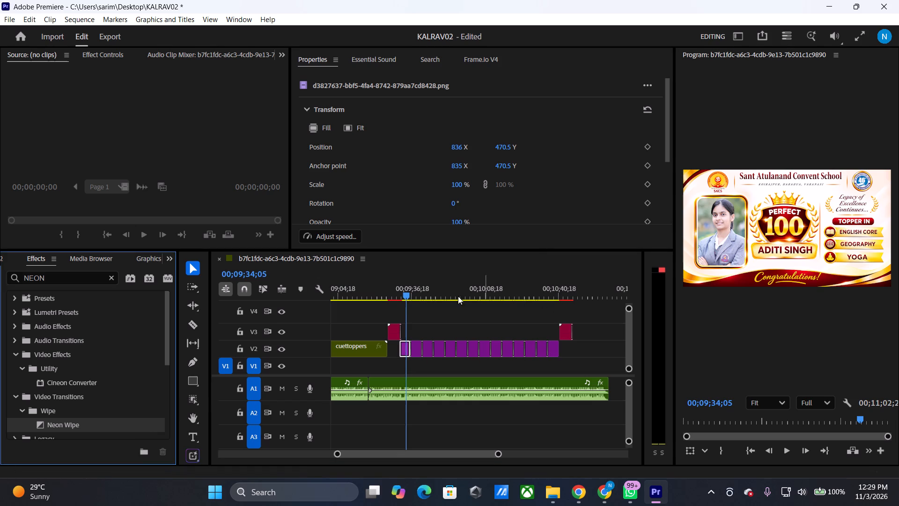
{"action": "left_click_drag", "start_coordinate": [403, 288], "coordinate": [481, 283]}
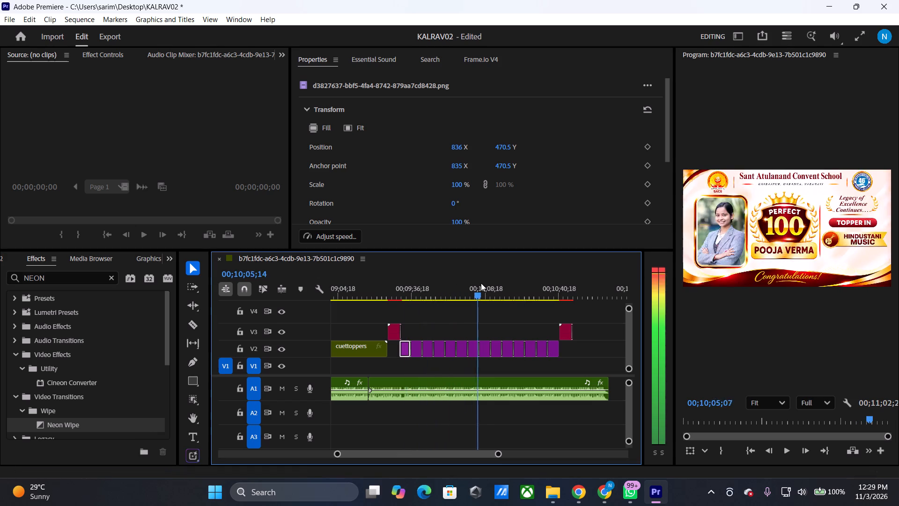
{"action": "left_click_drag", "start_coordinate": [481, 283], "coordinate": [536, 283]}
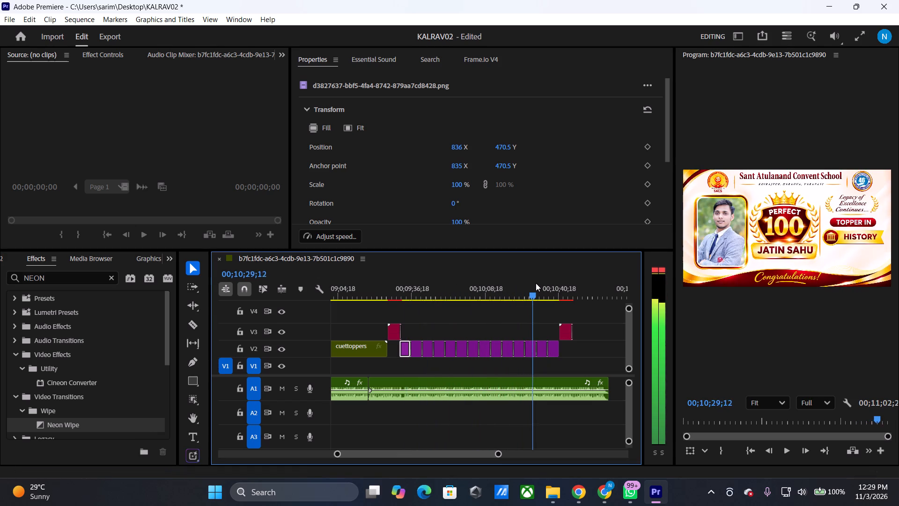
{"action": "left_click_drag", "start_coordinate": [536, 283], "coordinate": [565, 280]}
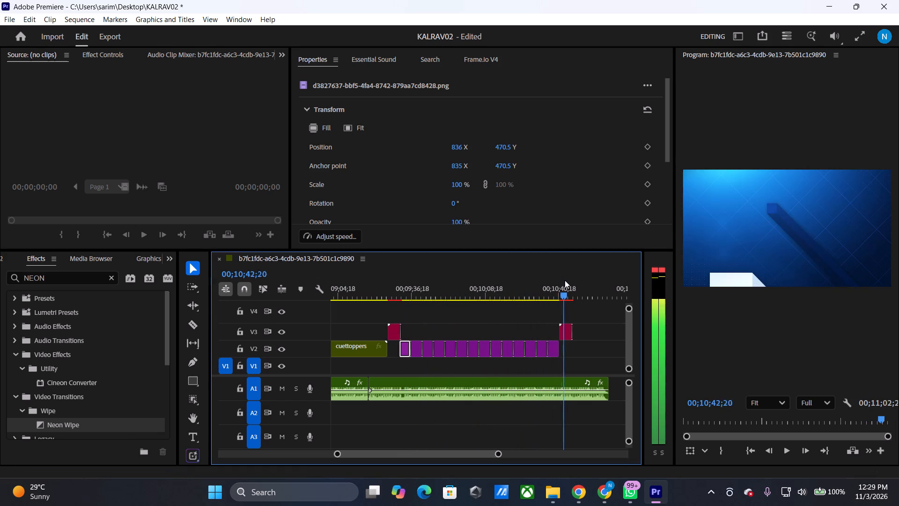
{"action": "left_click_drag", "start_coordinate": [565, 280], "coordinate": [567, 287]}
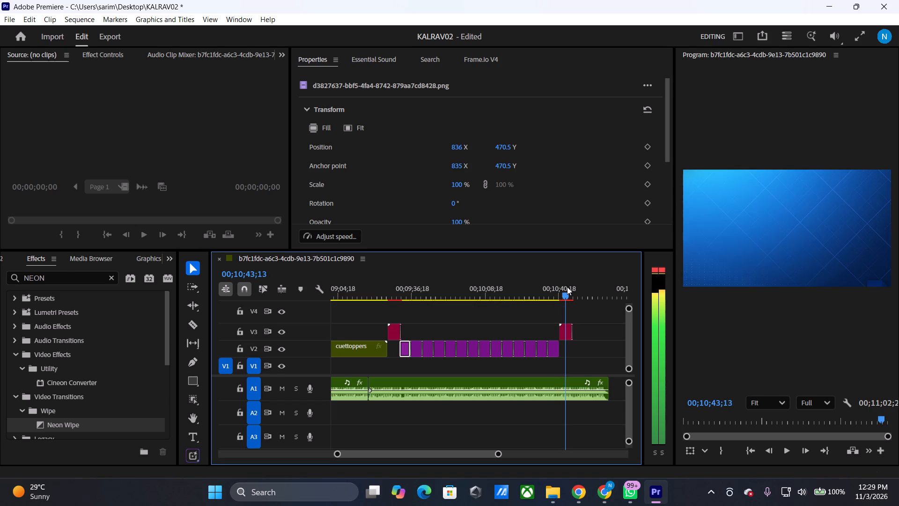
{"action": "left_click_drag", "start_coordinate": [567, 287], "coordinate": [568, 286]}
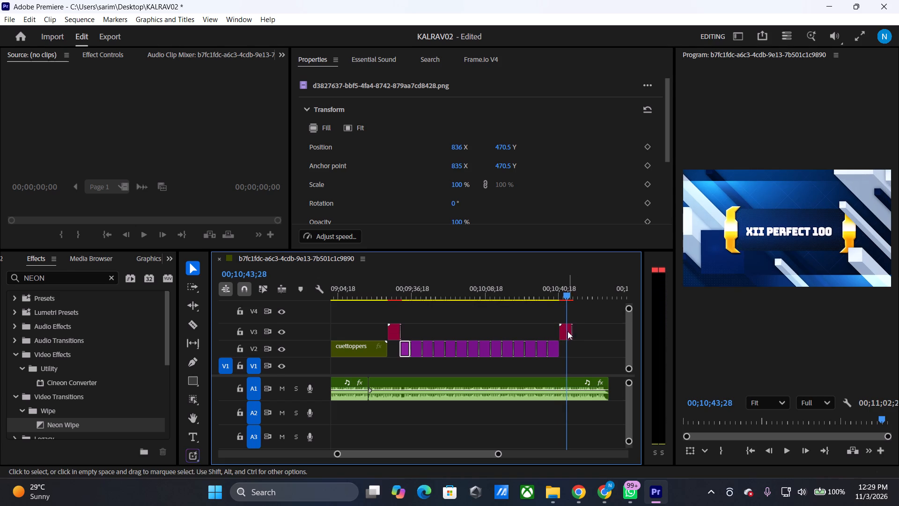
Change the subtitle text of the duplicated title at the end of V3 to X PERFECT 100.
{"action": "left_click", "coordinate": [567, 332]}
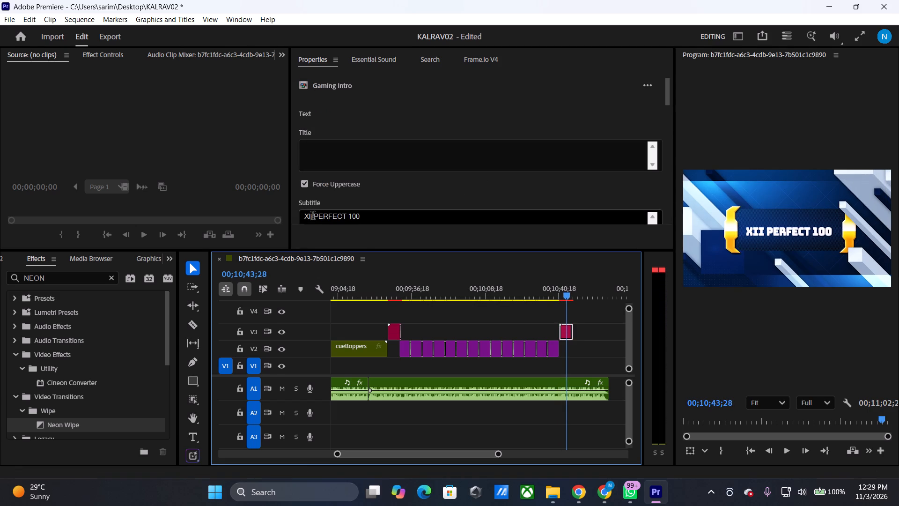
{"action": "left_click", "coordinate": [312, 217]}
{"action": "key", "text": "BackSpace"}
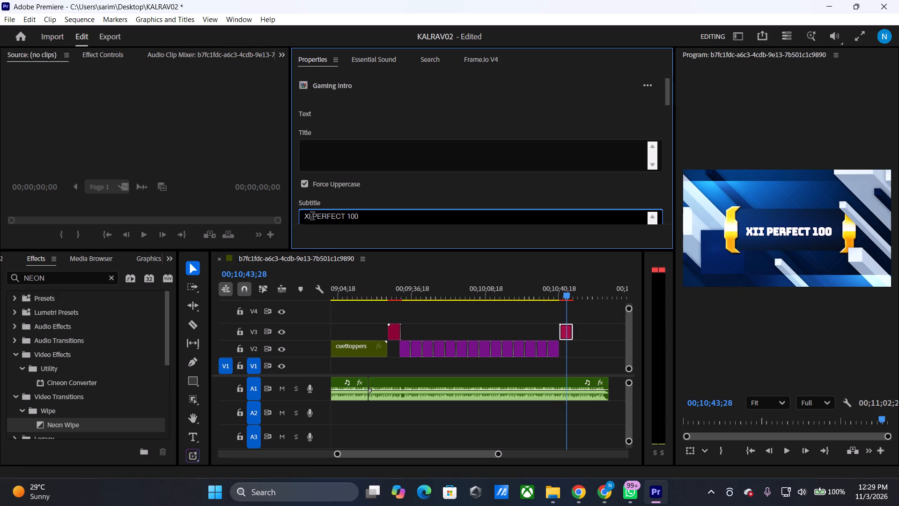
{"action": "key", "text": "BackSpace"}
Play back the last class 12 posters and the X PERFECT 100 title to check the edited text.
{"action": "left_click_drag", "start_coordinate": [559, 293], "coordinate": [554, 294]}
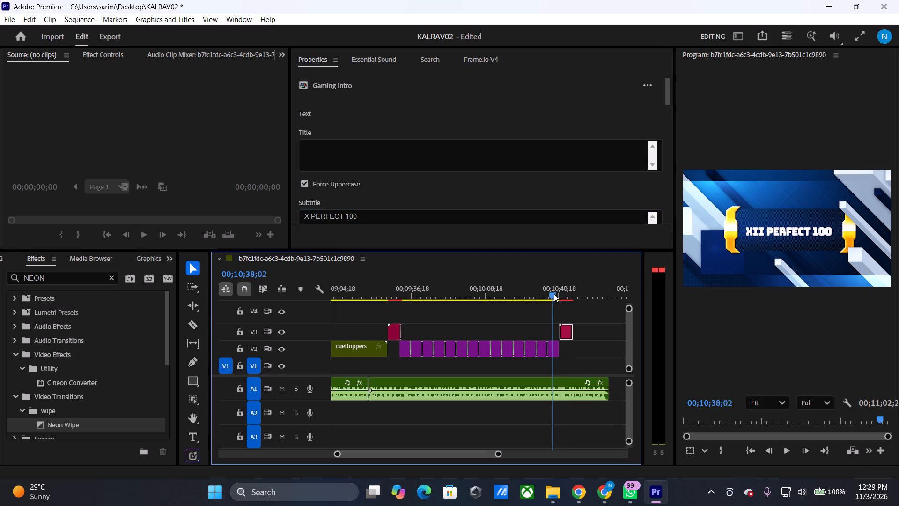
{"action": "left_click_drag", "start_coordinate": [554, 294], "coordinate": [538, 292]}
{"action": "key", "text": "space"}
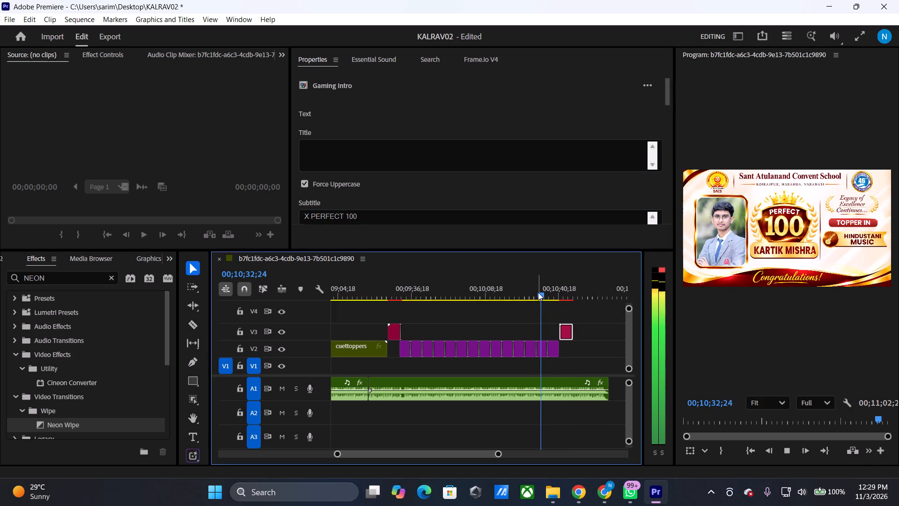
{"action": "left_click_drag", "start_coordinate": [545, 291], "coordinate": [567, 288]}
{"action": "left_click_drag", "start_coordinate": [567, 288], "coordinate": [563, 288]}
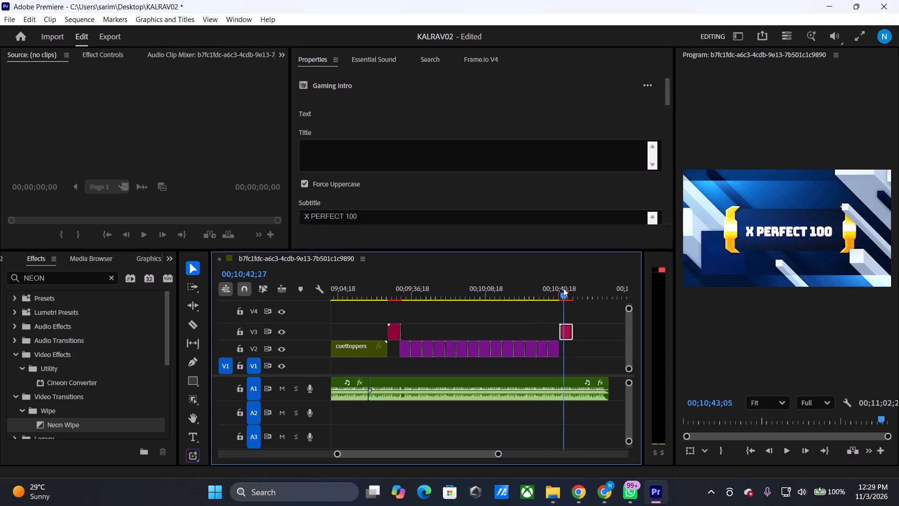
{"action": "left_click_drag", "start_coordinate": [563, 288], "coordinate": [560, 290]}
{"action": "key", "text": "space"}
{"action": "key", "text": "space"}
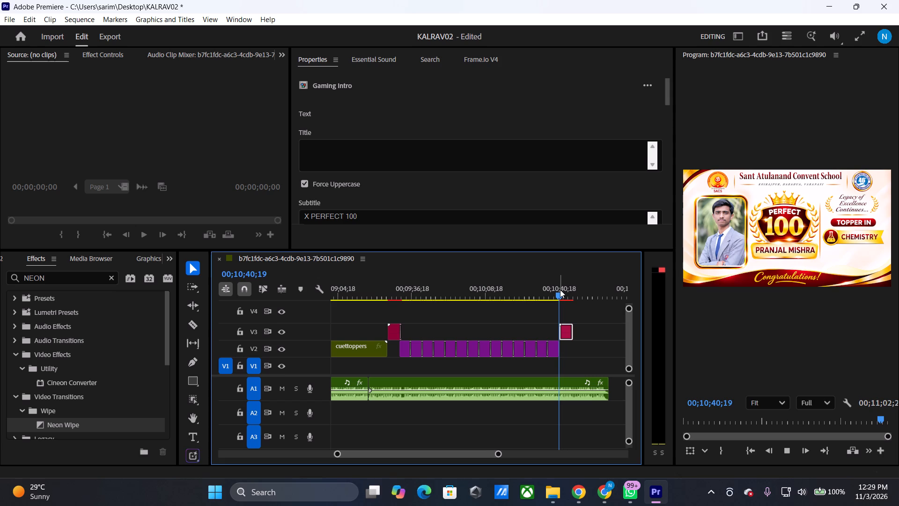
{"action": "key", "text": "space"}
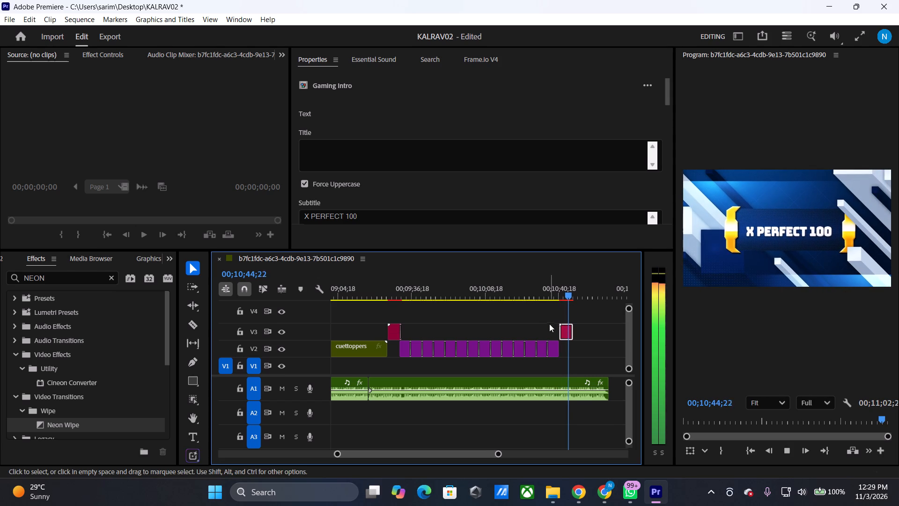
{"action": "key", "text": "space"}
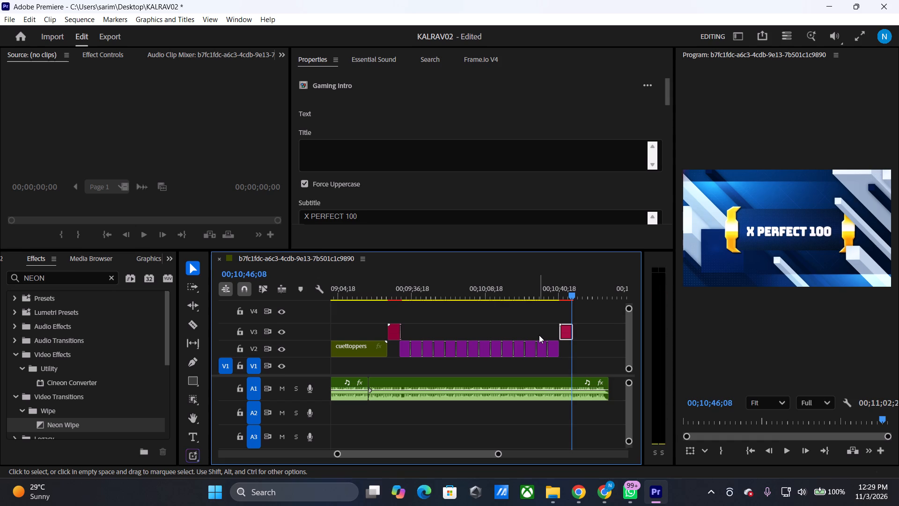
Switch to File Explorer, open the class10 toppers folder and display its posters as large thumbnails.
{"action": "left_click_drag", "start_coordinate": [499, 454], "coordinate": [552, 461]}
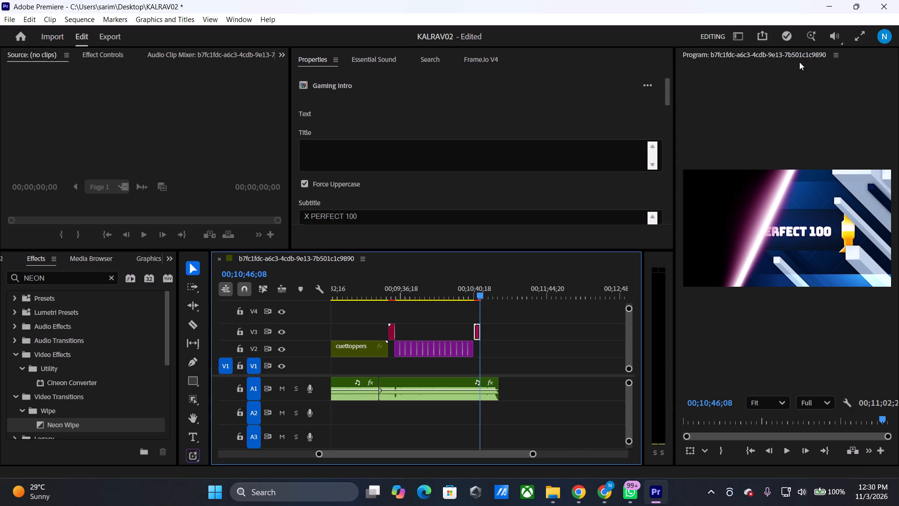
{"action": "left_click", "coordinate": [838, 0]}
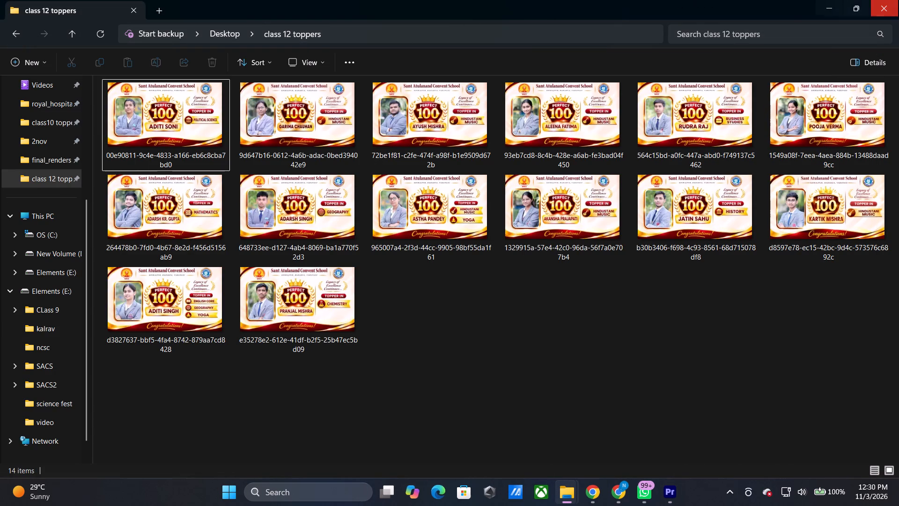
{"action": "left_click", "coordinate": [814, 0]}
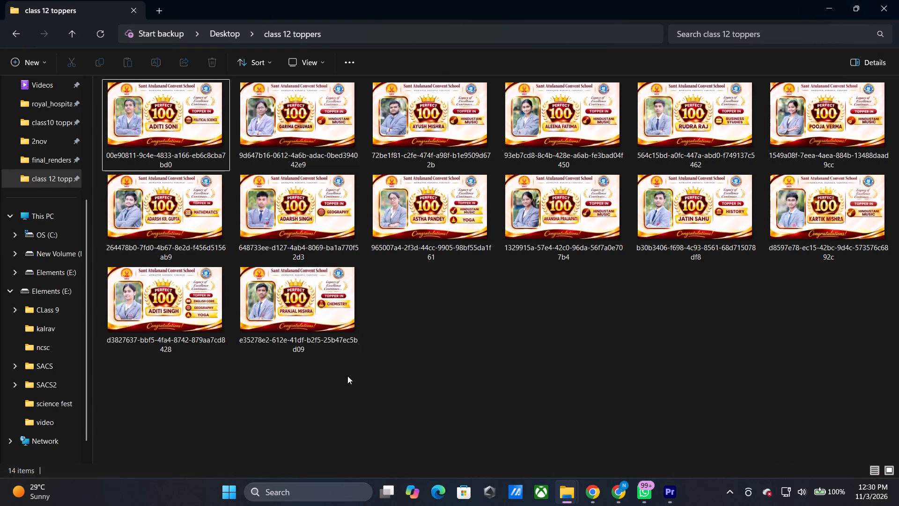
{"action": "left_click", "coordinate": [40, 125]}
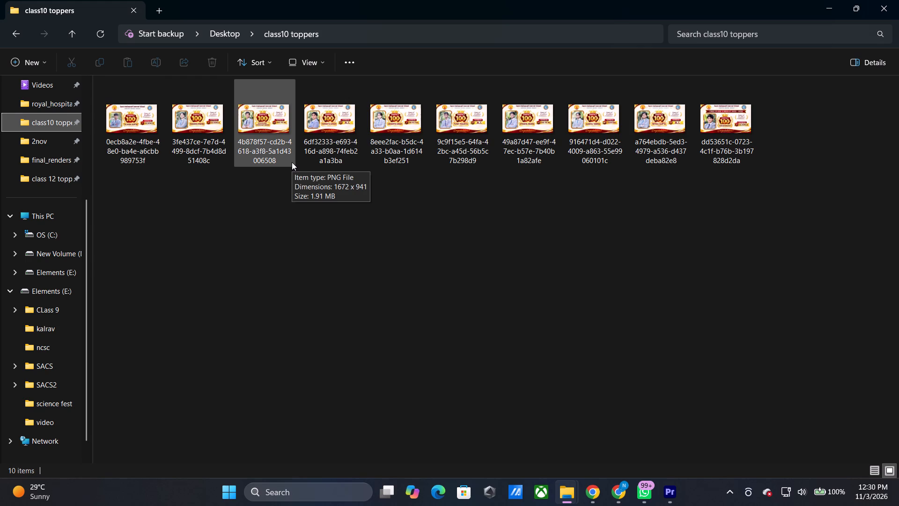
{"action": "left_click", "coordinate": [873, 469]}
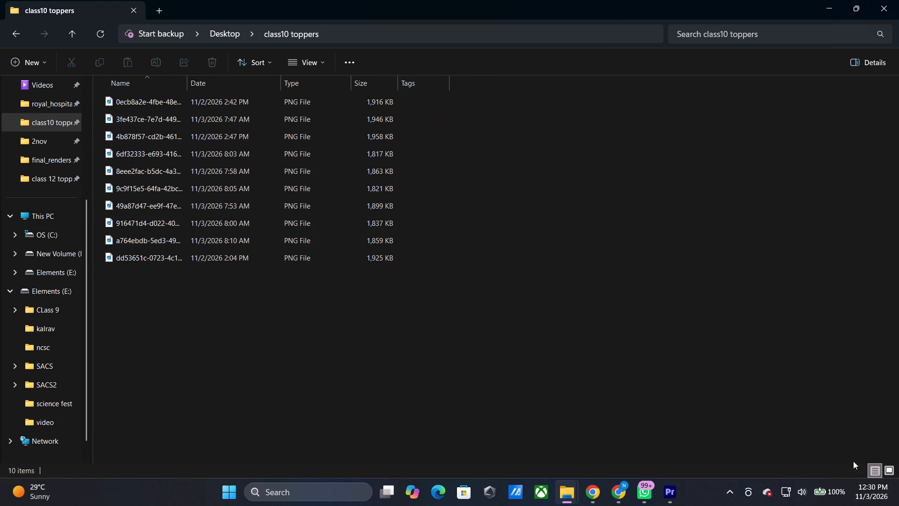
{"action": "left_click", "coordinate": [883, 469]}
{"action": "scroll", "coordinate": [383, 216], "scroll_direction": "up", "scroll_amount": 3}
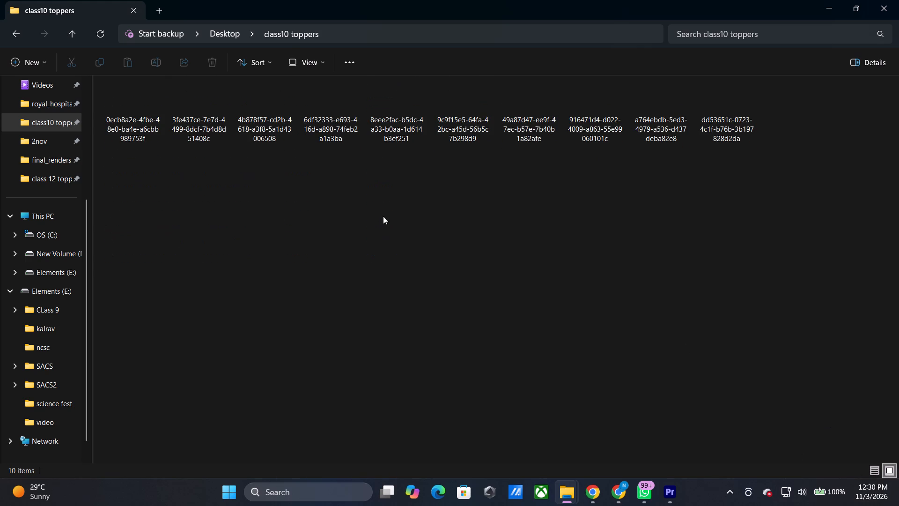
{"action": "scroll", "coordinate": [383, 216], "scroll_direction": "up", "scroll_amount": 2}
{"action": "scroll", "coordinate": [422, 267], "scroll_direction": "up", "scroll_amount": 2}
{"action": "scroll", "coordinate": [435, 249], "scroll_direction": "up", "scroll_amount": 2, "text": "ctrl"}
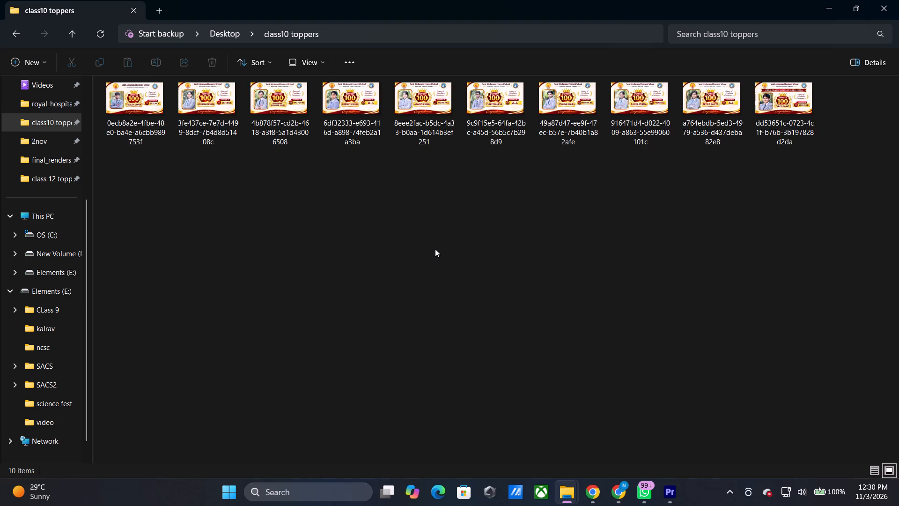
{"action": "scroll", "coordinate": [434, 249], "scroll_direction": "up", "scroll_amount": 11, "text": "ctrl"}
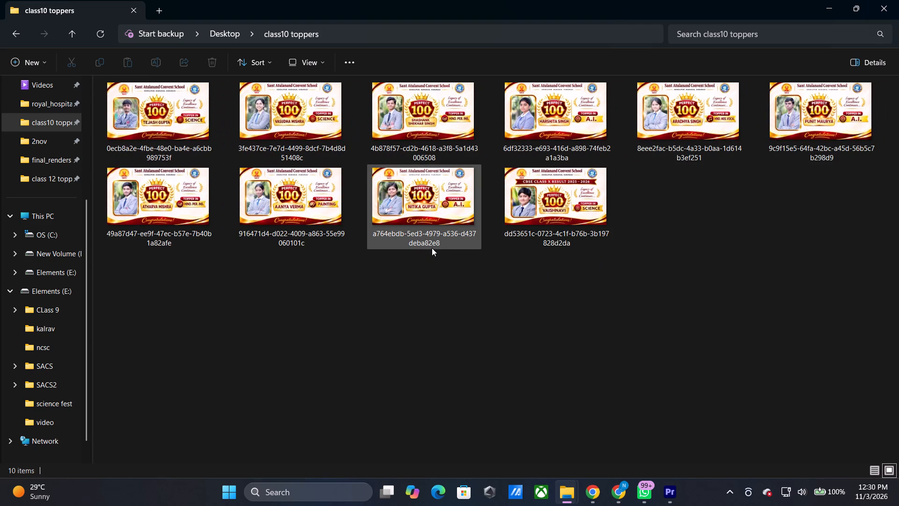
Add all ten class10 toppers posters to V2 after the X PERFECT 100 title, starting with the CBSE Class X Result 2025-2026 poster.
{"action": "left_click", "coordinate": [571, 202]}
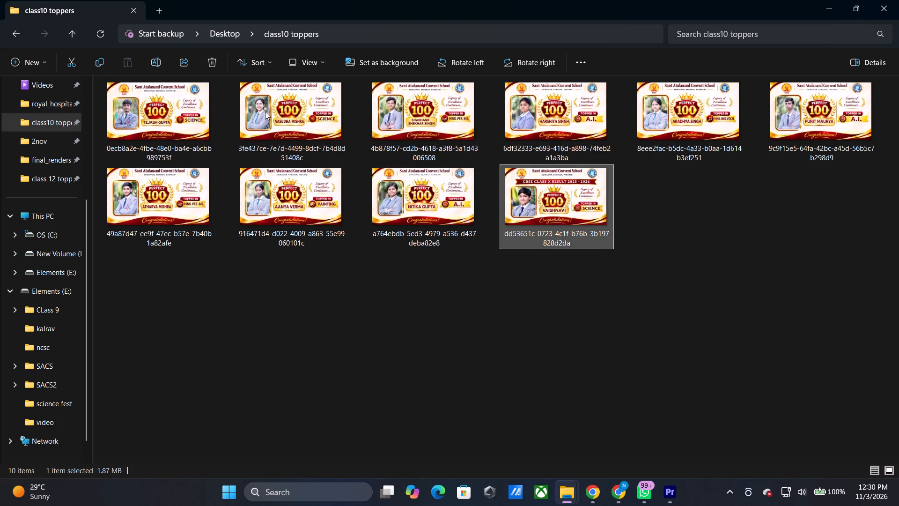
{"action": "left_click_drag", "start_coordinate": [759, 259], "coordinate": [179, 112]}
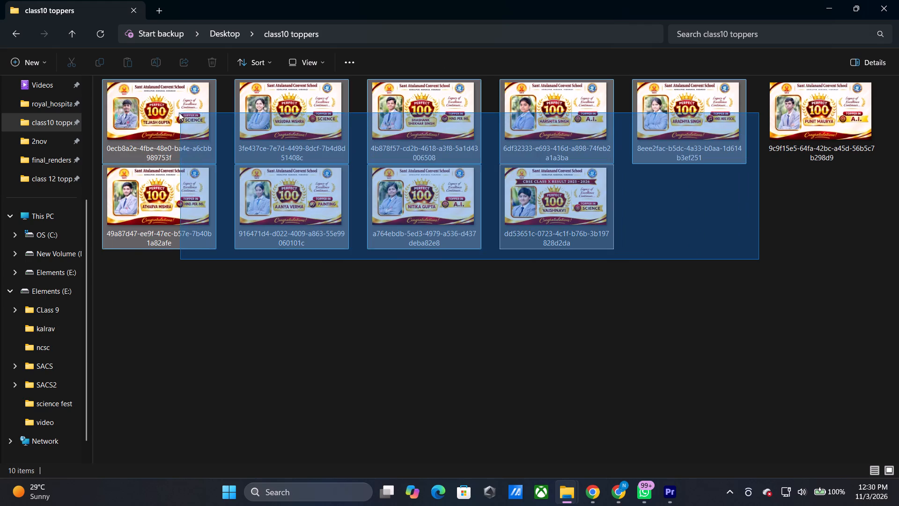
{"action": "left_click_drag", "start_coordinate": [179, 112], "coordinate": [177, 112]}
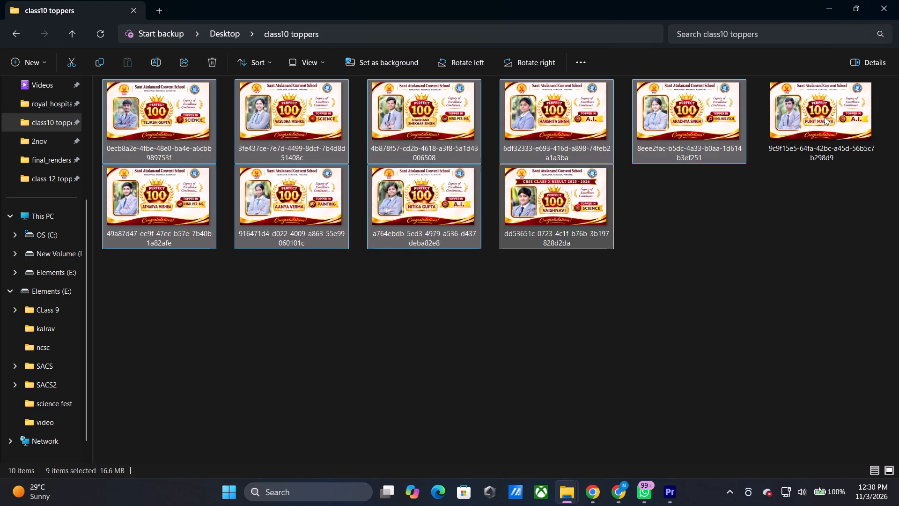
{"action": "left_click", "coordinate": [825, 117], "text": "shift"}
{"action": "left_click", "coordinate": [781, 283]}
{"action": "left_click", "coordinate": [184, 96]}
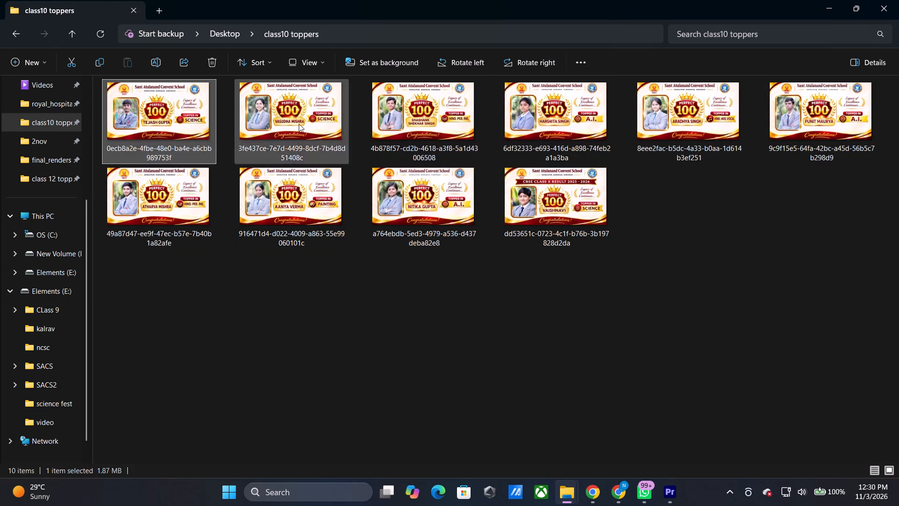
{"action": "left_click", "coordinate": [538, 186], "text": "shift"}
{"action": "left_click_drag", "start_coordinate": [530, 189], "coordinate": [633, 454]}
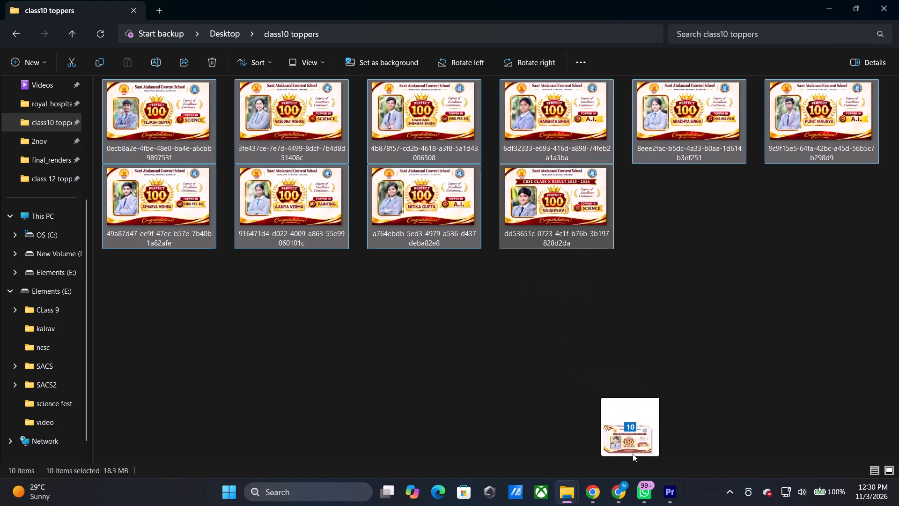
{"action": "left_click_drag", "start_coordinate": [633, 454], "coordinate": [494, 354]}
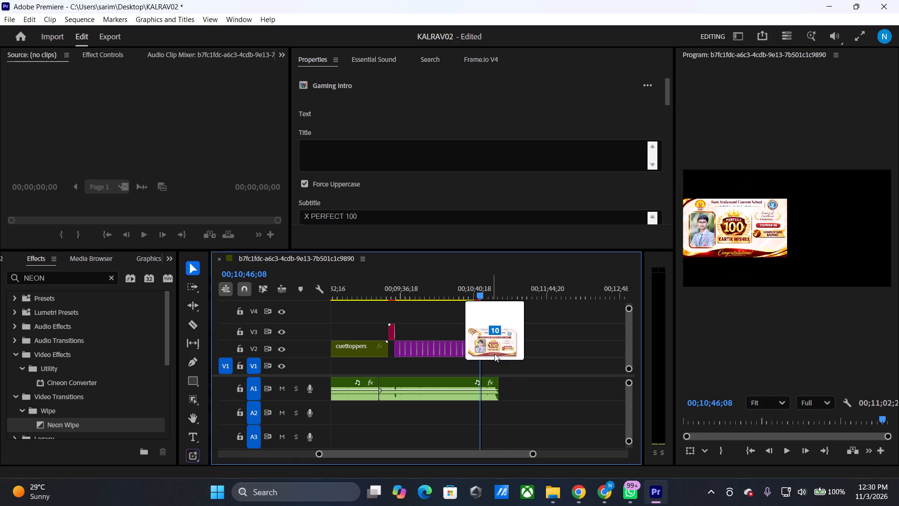
{"action": "left_click_drag", "start_coordinate": [494, 354], "coordinate": [508, 343]}
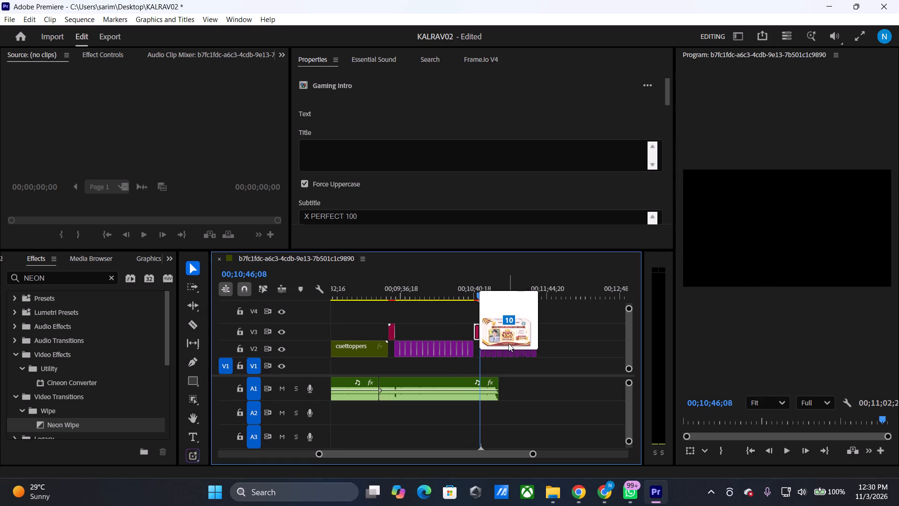
{"action": "left_click_drag", "start_coordinate": [508, 343], "coordinate": [510, 343]}
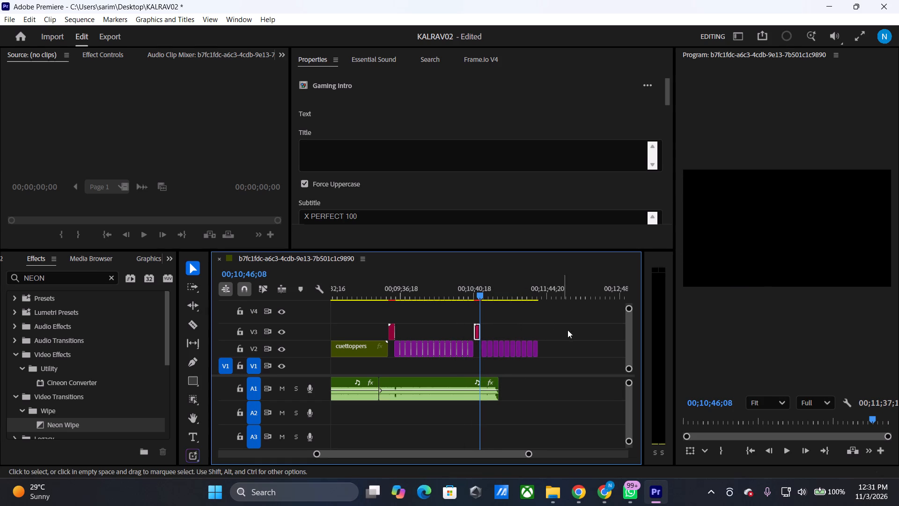
Move the ten class 10 posters together slightly earlier on V2 so they follow the X PERFECT 100 title without a gap.
{"action": "left_click_drag", "start_coordinate": [564, 333], "coordinate": [484, 367]}
{"action": "left_click_drag", "start_coordinate": [481, 284], "coordinate": [467, 288]}
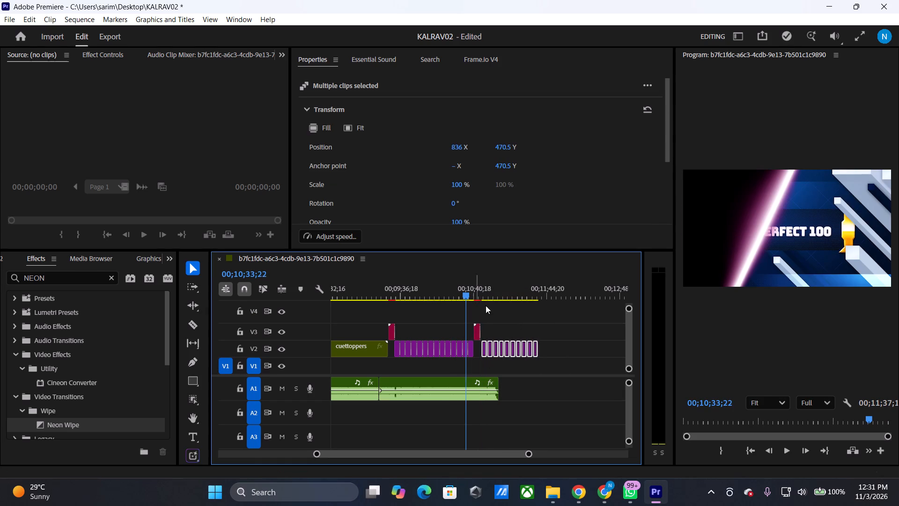
{"action": "left_click", "coordinate": [503, 349]}
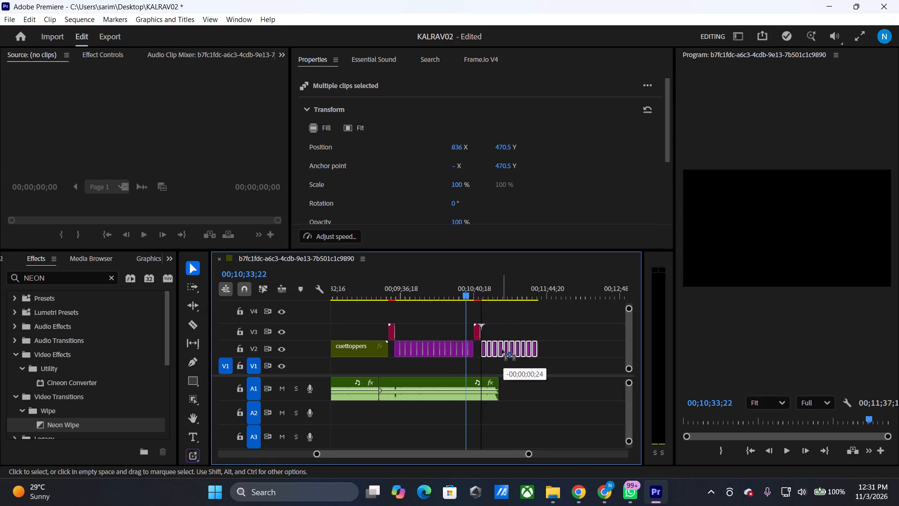
Play and scrub through the X PERFECT 100 title into the first class 10 poster to check how they join.
{"action": "left_click", "coordinate": [479, 290]}
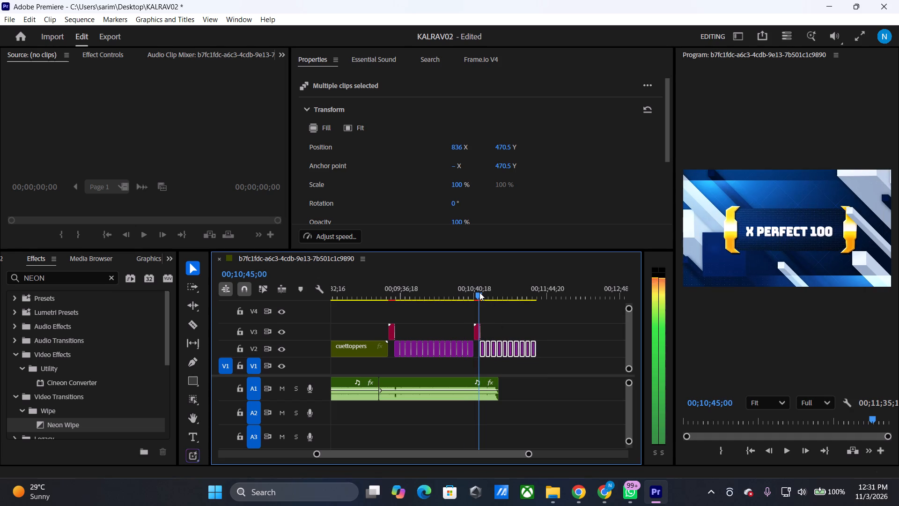
{"action": "key", "text": "space"}
{"action": "left_click", "coordinate": [480, 292]}
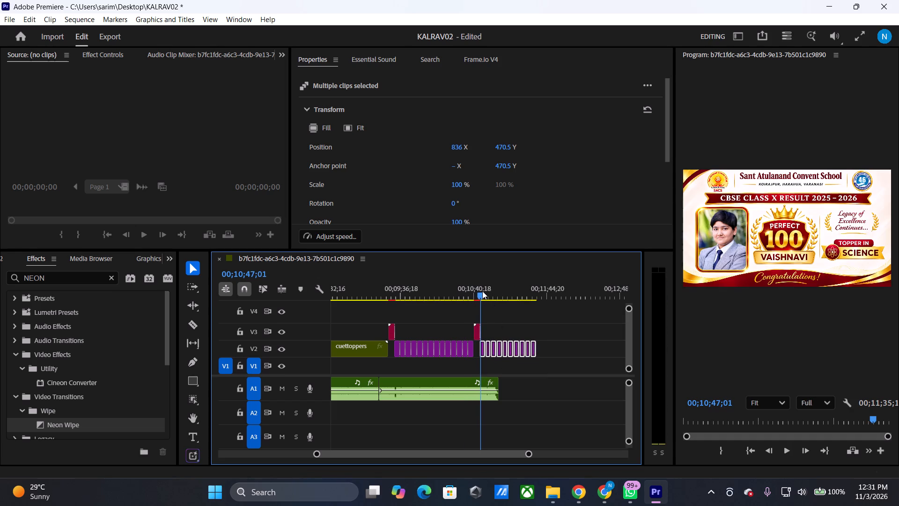
{"action": "key", "text": "space"}
{"action": "key", "text": "space"}
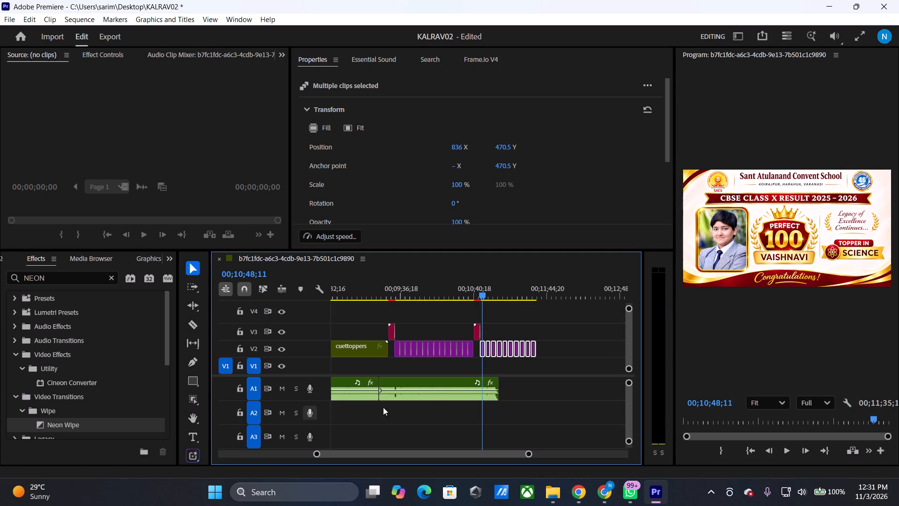
{"action": "left_click", "coordinate": [502, 326]}
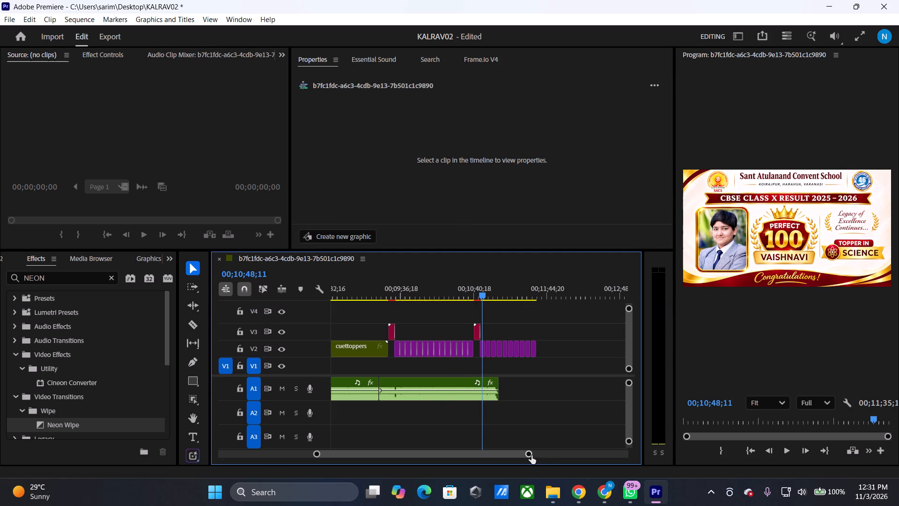
{"action": "left_click_drag", "start_coordinate": [528, 454], "coordinate": [449, 456]}
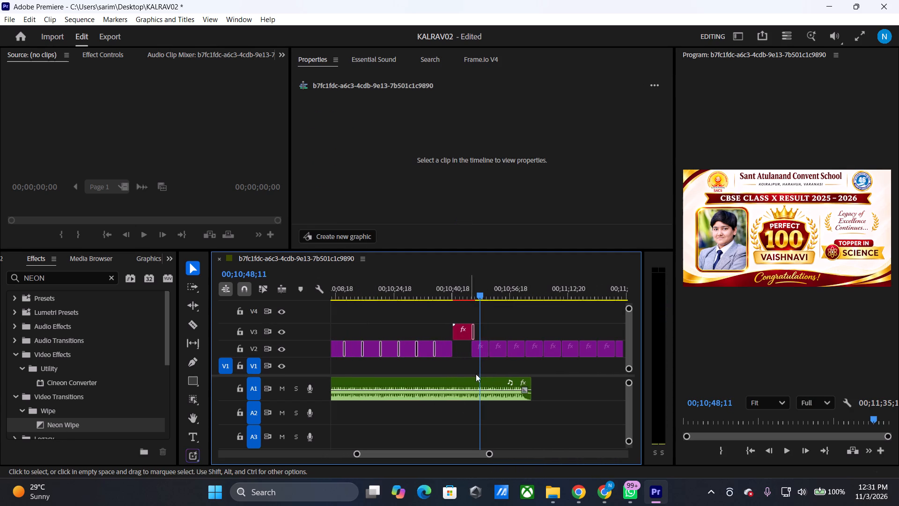
{"action": "left_click_drag", "start_coordinate": [442, 301], "coordinate": [448, 298]}
{"action": "left_click_drag", "start_coordinate": [436, 296], "coordinate": [456, 296]}
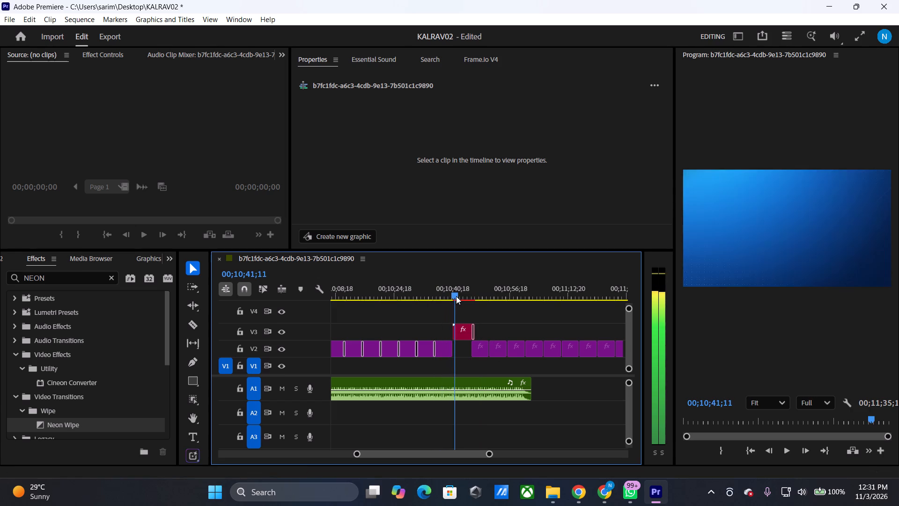
{"action": "left_click_drag", "start_coordinate": [456, 296], "coordinate": [477, 304]}
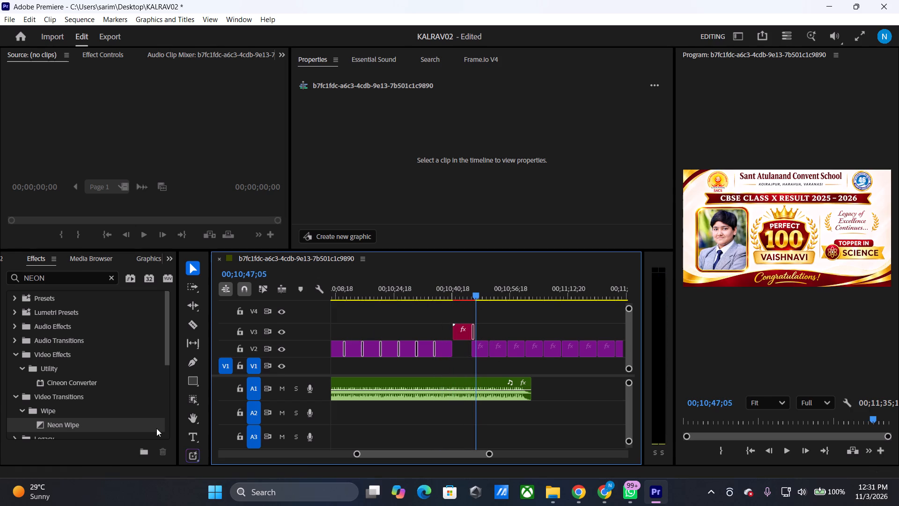
Apply the Neon Wipe transition to all nine cuts between the class 10 posters on V2.
{"action": "left_click_drag", "start_coordinate": [156, 428], "coordinate": [489, 348]}
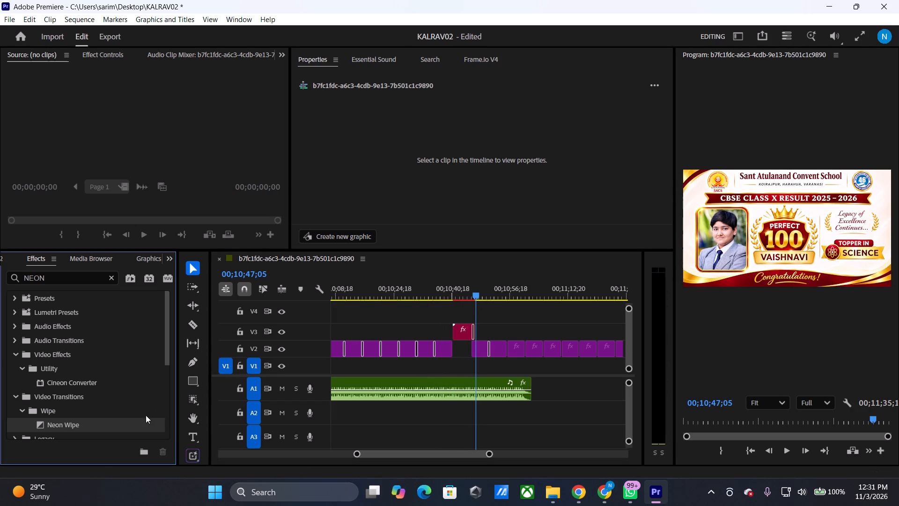
{"action": "left_click_drag", "start_coordinate": [140, 424], "coordinate": [510, 350]}
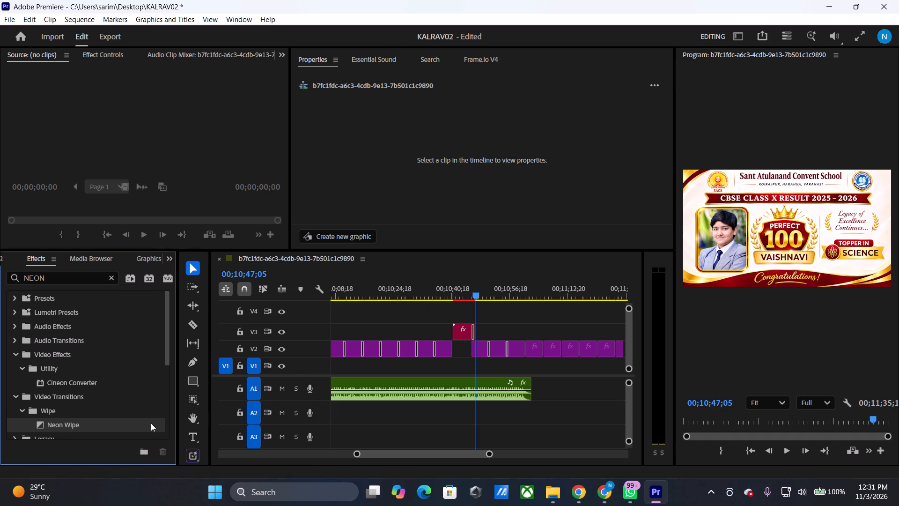
{"action": "left_click_drag", "start_coordinate": [154, 423], "coordinate": [530, 348]}
{"action": "left_click_drag", "start_coordinate": [121, 422], "coordinate": [543, 350]}
{"action": "left_click_drag", "start_coordinate": [438, 455], "coordinate": [445, 453]}
{"action": "left_click_drag", "start_coordinate": [141, 427], "coordinate": [452, 356]}
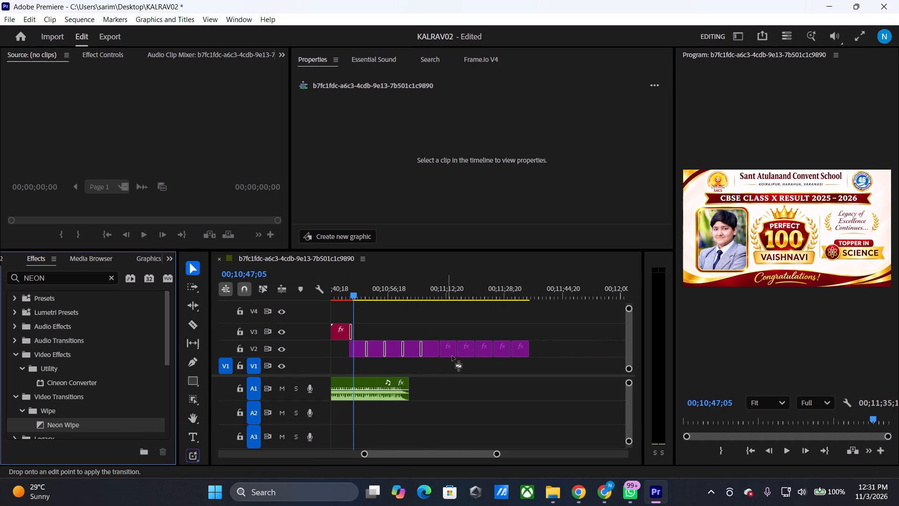
{"action": "left_click_drag", "start_coordinate": [452, 356], "coordinate": [443, 344]}
{"action": "left_click_drag", "start_coordinate": [112, 422], "coordinate": [464, 344]}
{"action": "left_click_drag", "start_coordinate": [464, 344], "coordinate": [463, 344]}
{"action": "left_click_drag", "start_coordinate": [140, 423], "coordinate": [473, 342]}
{"action": "left_click_drag", "start_coordinate": [473, 342], "coordinate": [476, 342]}
{"action": "left_click_drag", "start_coordinate": [153, 422], "coordinate": [492, 349]}
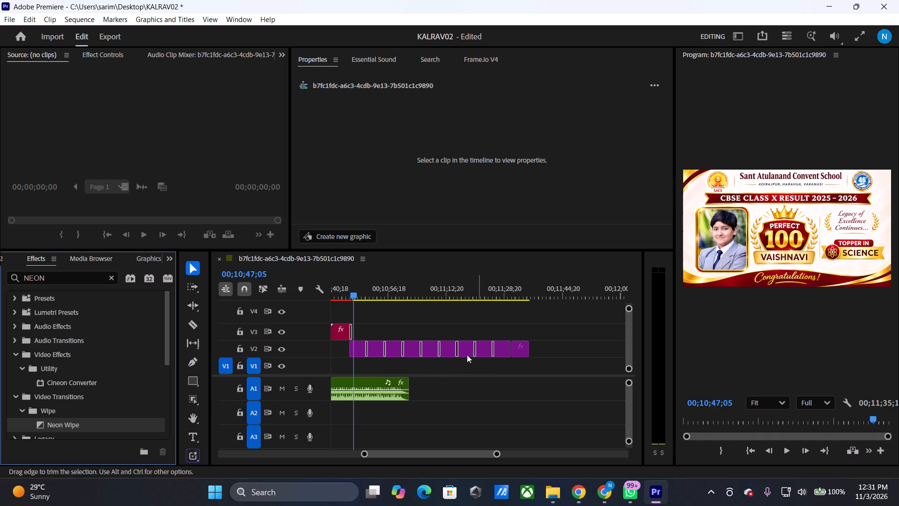
{"action": "left_click_drag", "start_coordinate": [131, 425], "coordinate": [517, 350]}
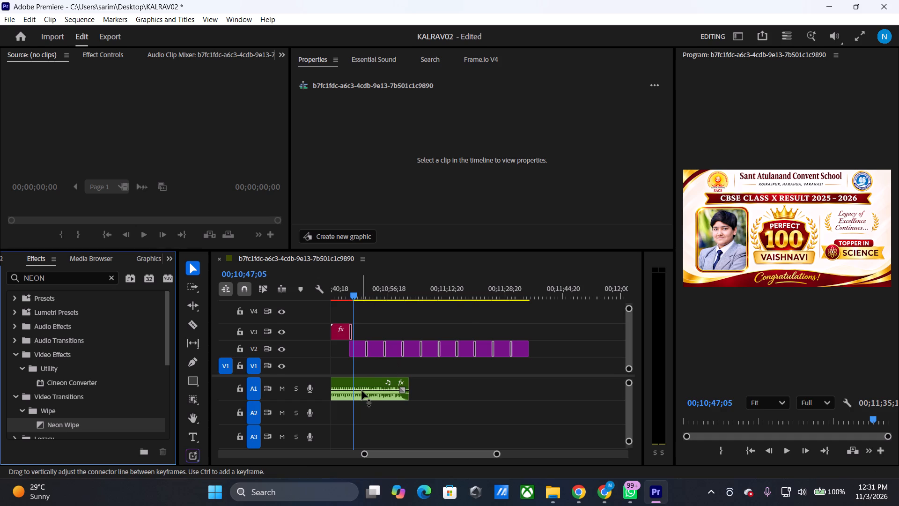
Duplicate the last background music clip on A1 and start the copy at the cut between the third and fourth class 10 posters.
{"action": "left_click_drag", "start_coordinate": [368, 381], "coordinate": [633, 396], "text": "alt"}
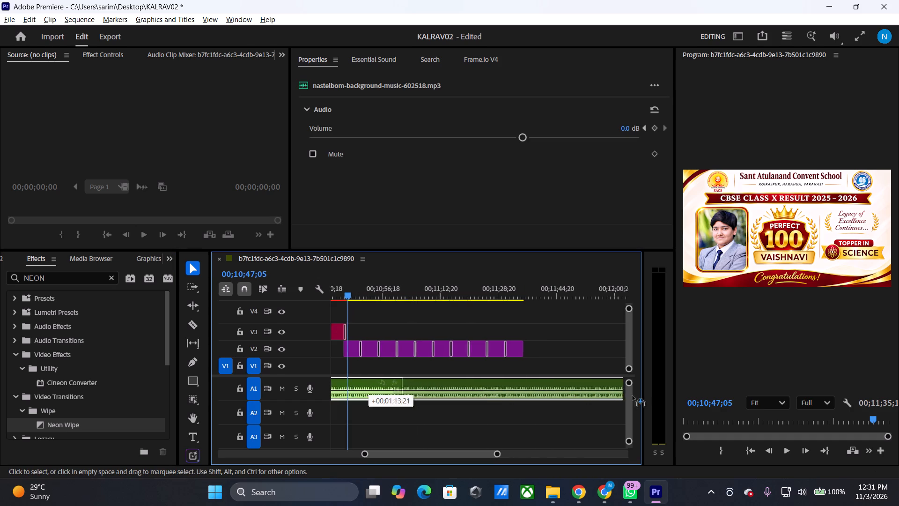
{"action": "left_click_drag", "start_coordinate": [633, 396], "coordinate": [612, 388], "text": "alt"}
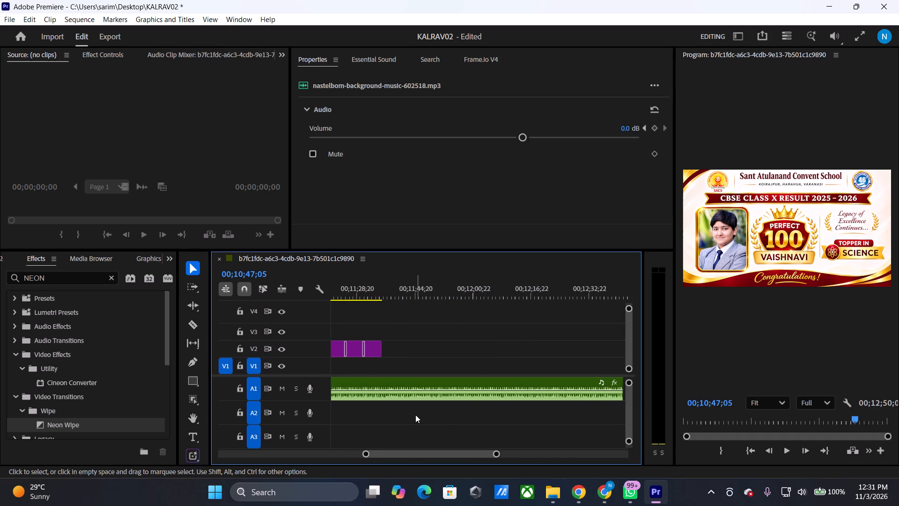
{"action": "left_click_drag", "start_coordinate": [410, 454], "coordinate": [397, 457]}
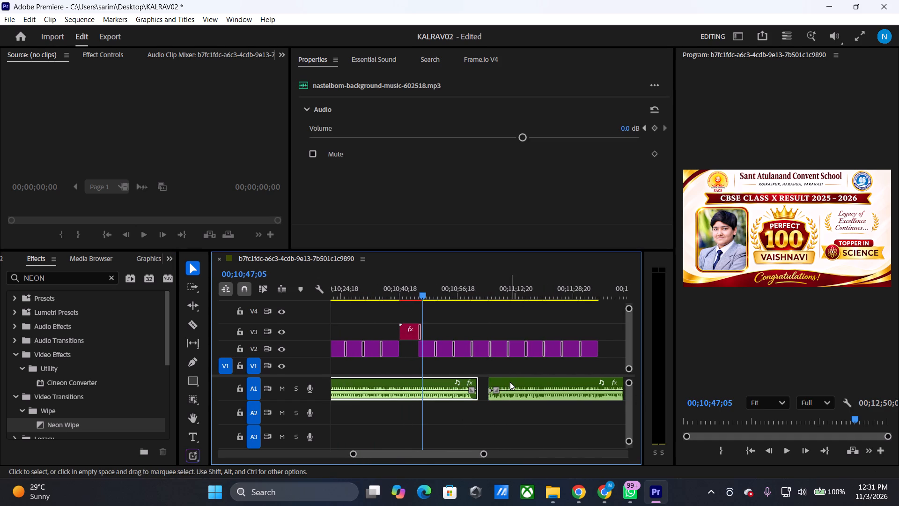
{"action": "left_click_drag", "start_coordinate": [510, 382], "coordinate": [489, 383]}
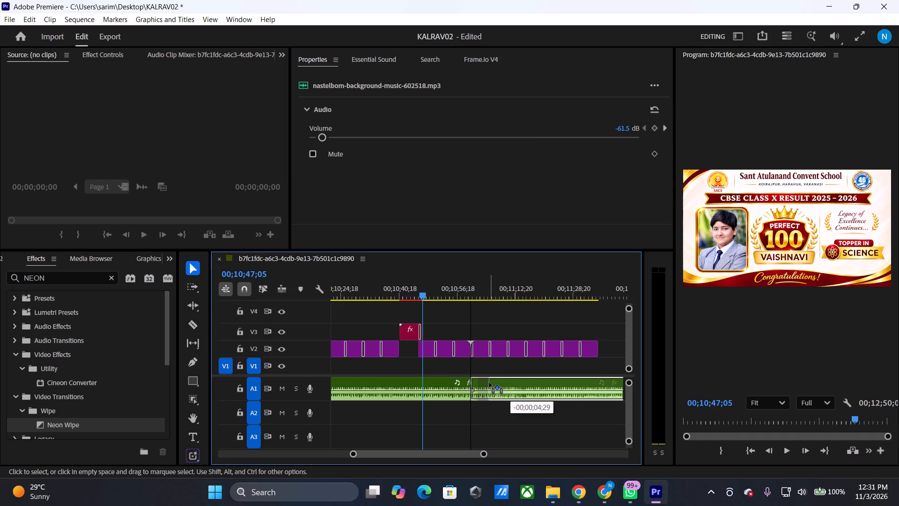
{"action": "left_click_drag", "start_coordinate": [489, 383], "coordinate": [486, 384]}
Play back from just before the new music join through the class 10 posters to check the audio and transitions.
{"action": "left_click_drag", "start_coordinate": [457, 296], "coordinate": [464, 295]}
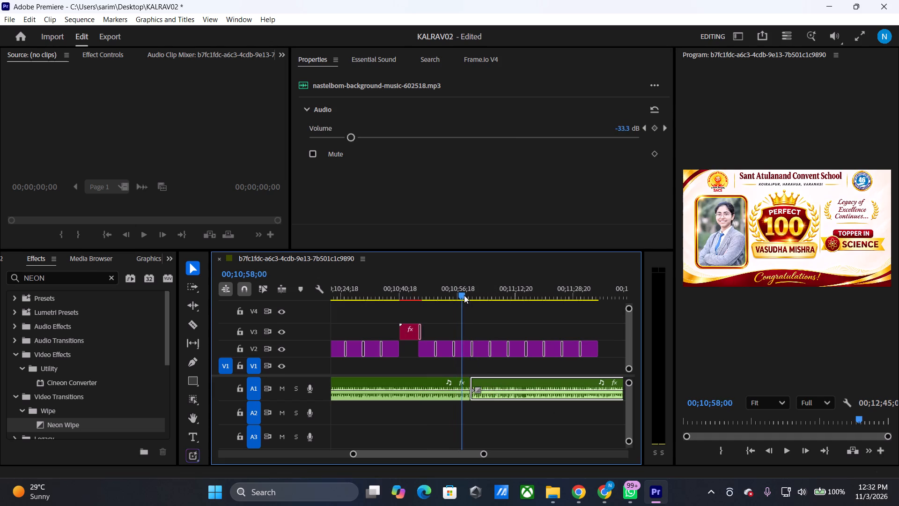
{"action": "left_click_drag", "start_coordinate": [464, 295], "coordinate": [469, 297]}
{"action": "key", "text": "space"}
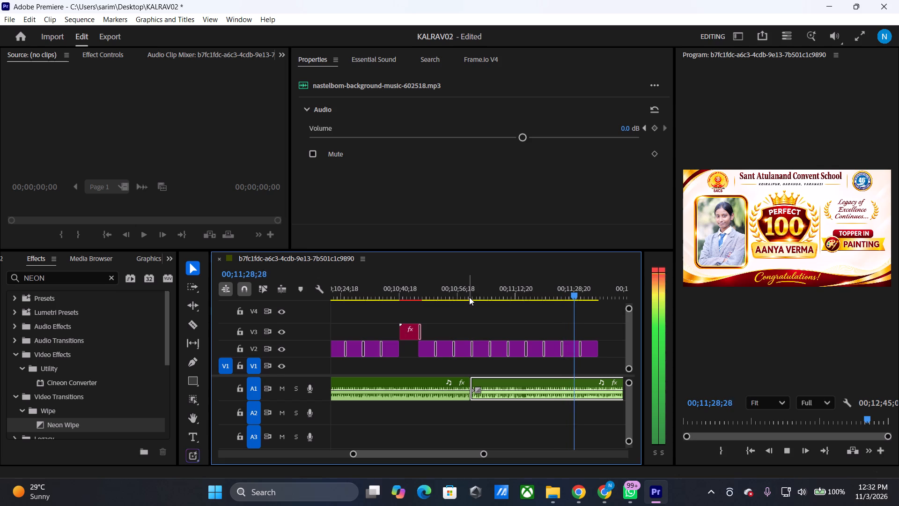
{"action": "key", "text": "space"}
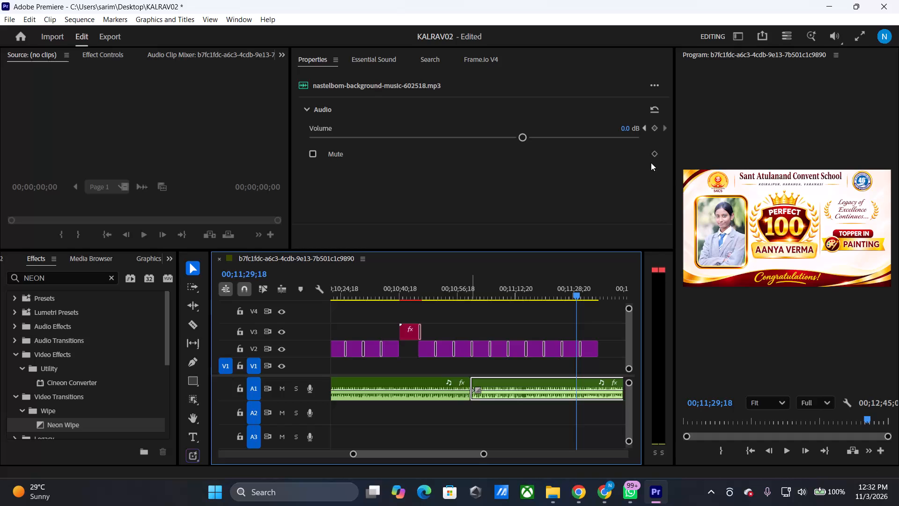
Split the duplicated background music on A1 at 00;11;36;04, just after the last class 10 poster.
{"action": "left_click_drag", "start_coordinate": [578, 292], "coordinate": [601, 288]}
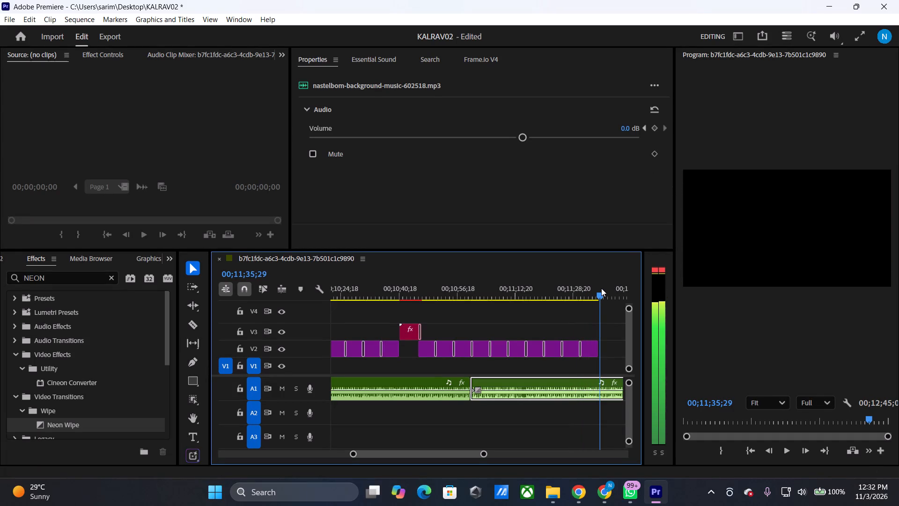
{"action": "left_click_drag", "start_coordinate": [601, 288], "coordinate": [602, 288]}
{"action": "left_click", "coordinate": [612, 376]}
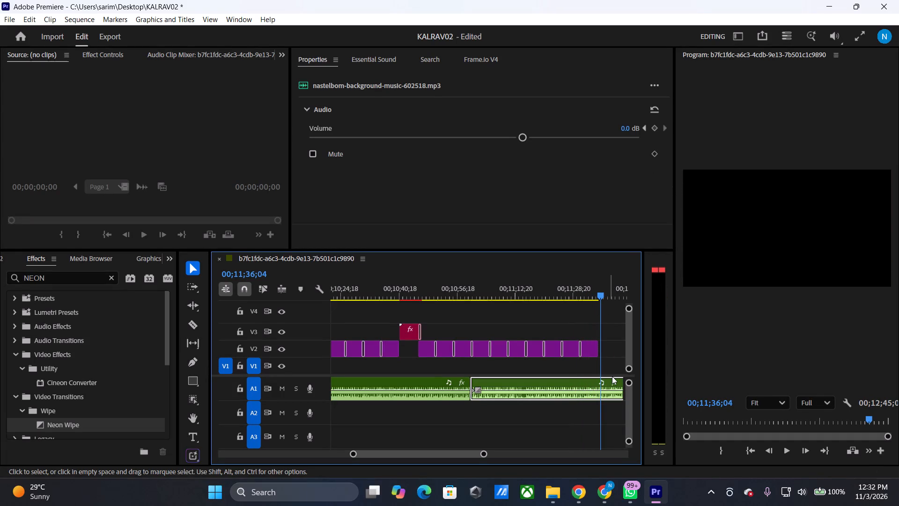
{"action": "key", "text": "ctrl+k"}
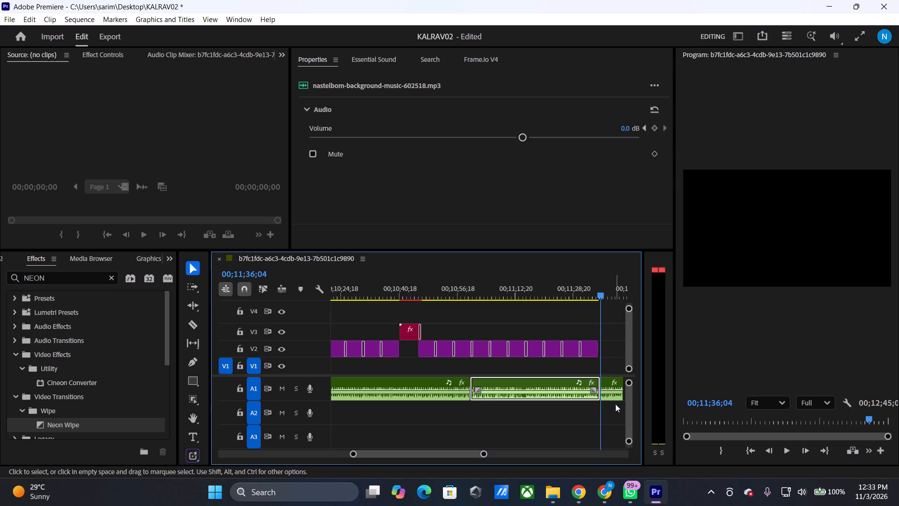
Delete the leftover background music on A1 after 00;11;36;04.
{"action": "left_click", "coordinate": [616, 398]}
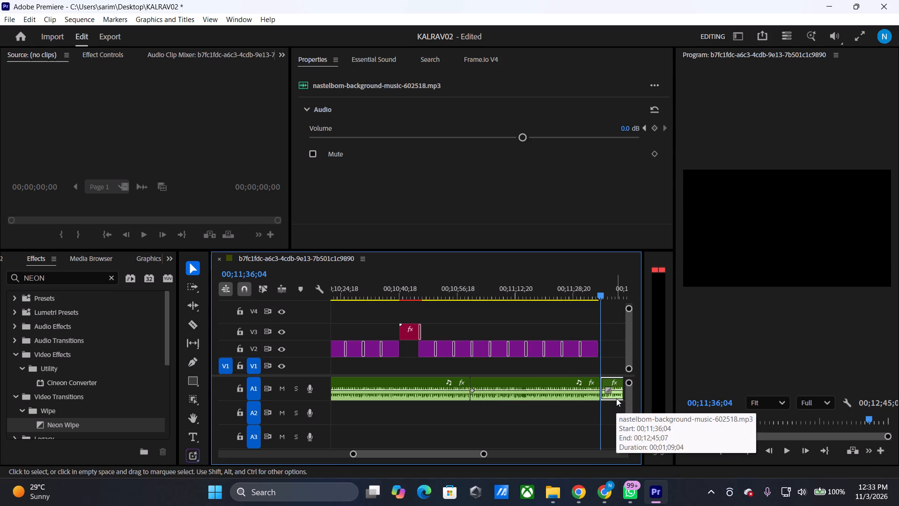
{"action": "key", "text": "Delete"}
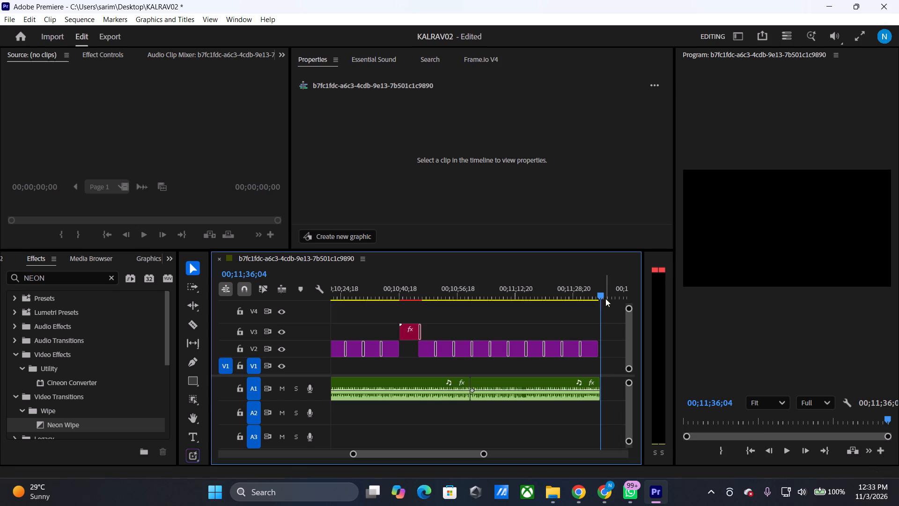
Extend the end of the last class 10 poster on V2 to meet the end of the background music at 00;11;36;04.
{"action": "left_click_drag", "start_coordinate": [600, 294], "coordinate": [593, 295]}
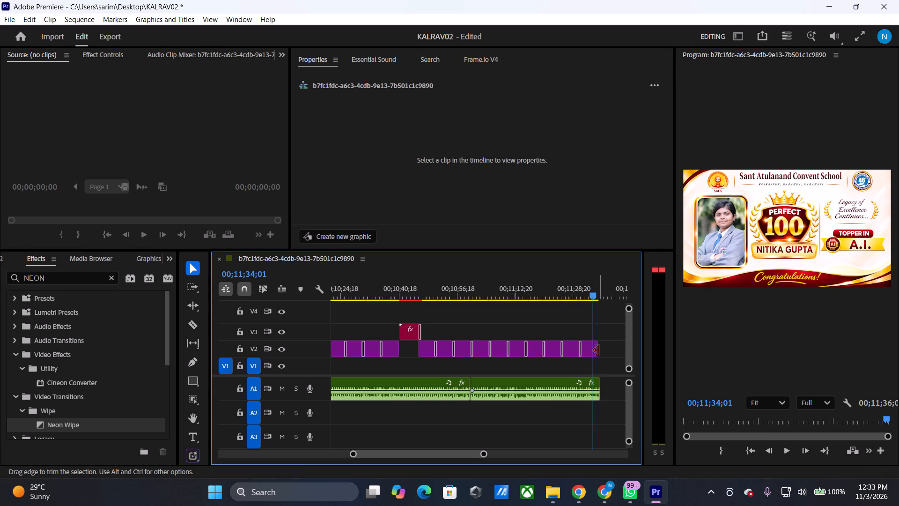
{"action": "left_click", "coordinate": [598, 350]}
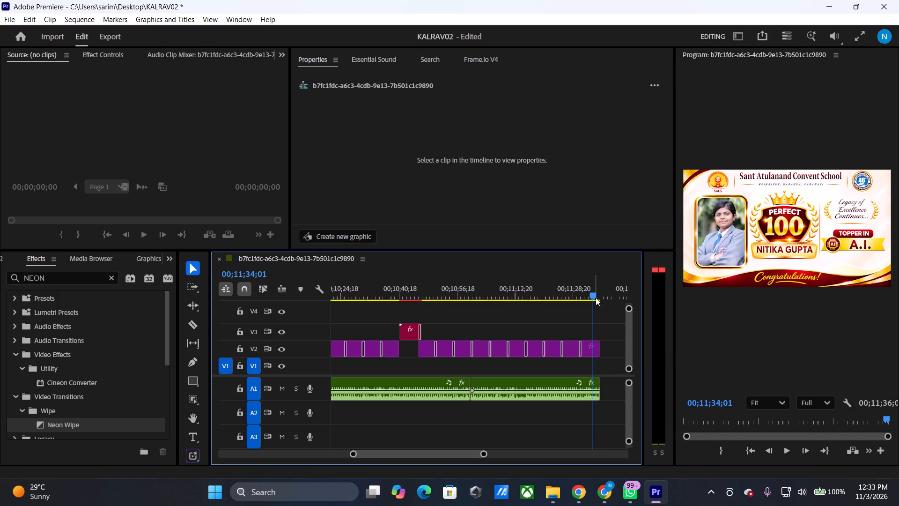
{"action": "left_click", "coordinate": [597, 349]}
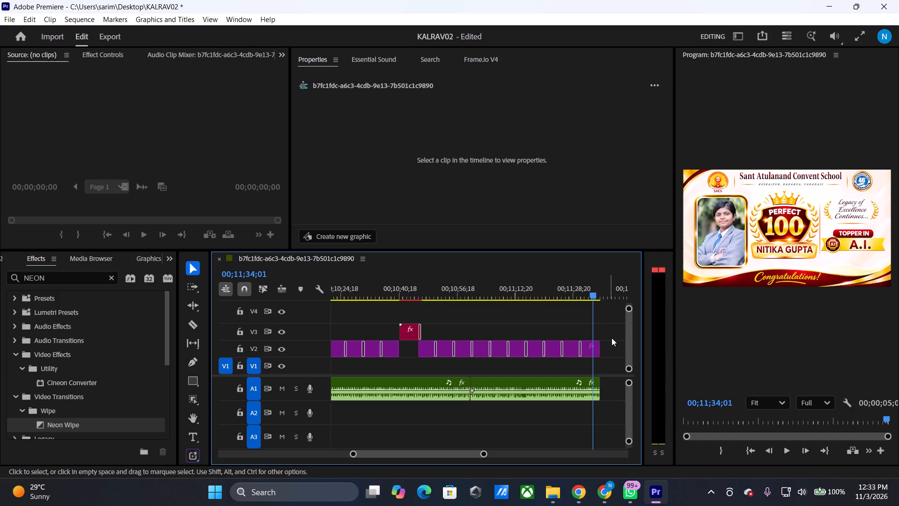
{"action": "left_click_drag", "start_coordinate": [590, 291], "coordinate": [592, 291]}
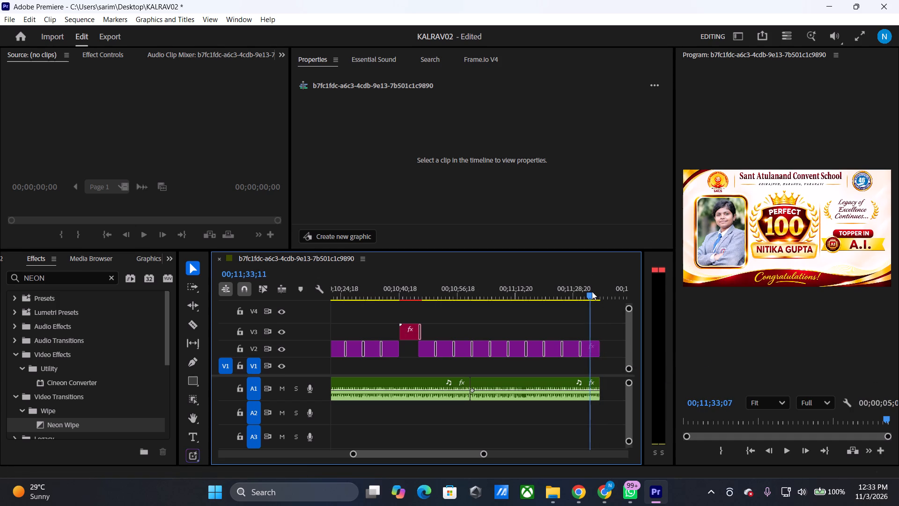
{"action": "left_click_drag", "start_coordinate": [592, 291], "coordinate": [601, 289]}
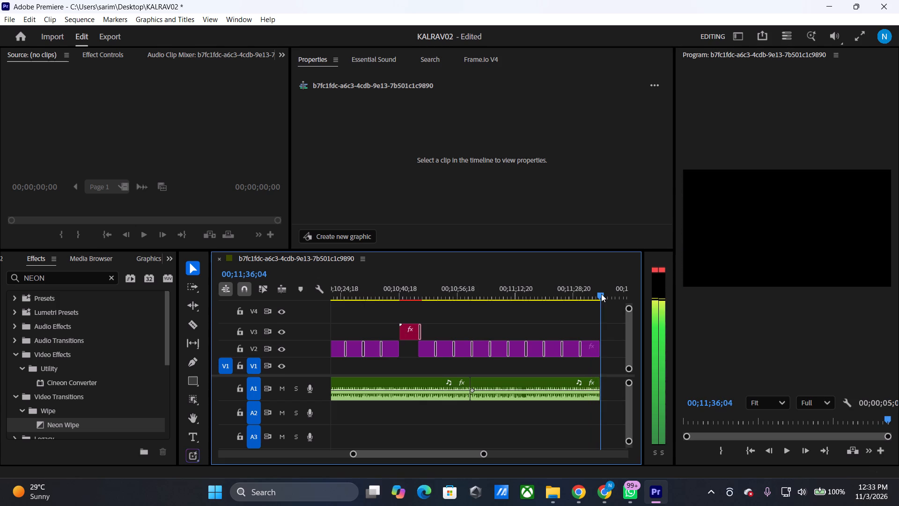
{"action": "left_click", "coordinate": [601, 294]}
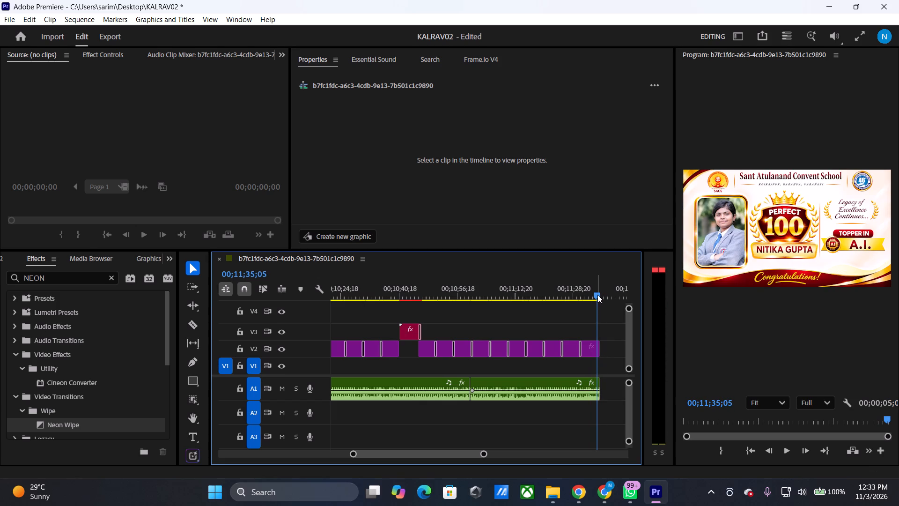
Find the Dip to Black transition and apply it to the end of the last class 10 poster on V2.
{"action": "left_click", "coordinate": [91, 279]}
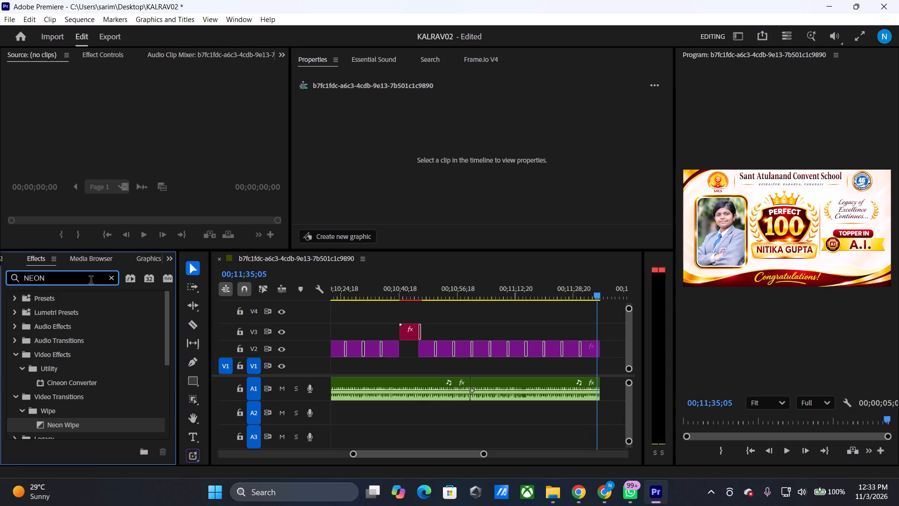
{"action": "key", "text": "BackSpace"}
{"action": "key", "text": "BackSpace"}
{"action": "key", "text": "BackSpace"}
{"action": "key", "text": "BackSpace"}
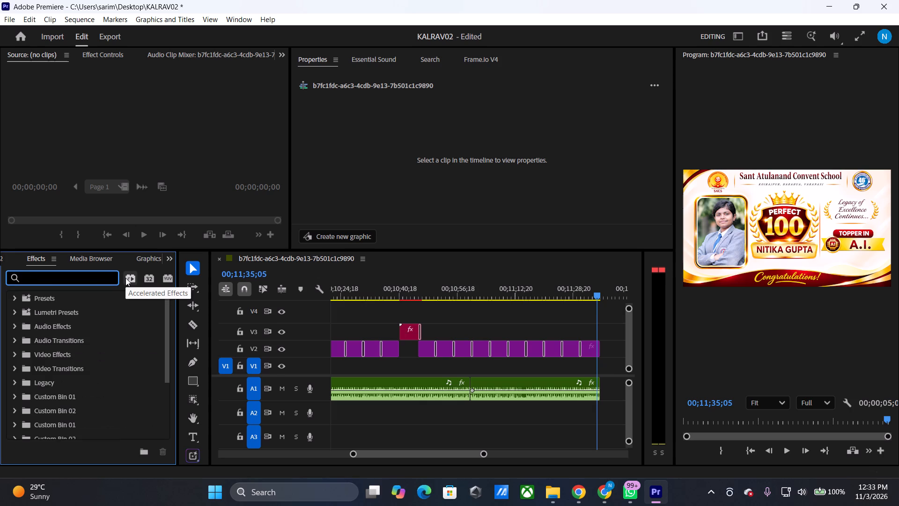
{"action": "type", "text": "DIP"}
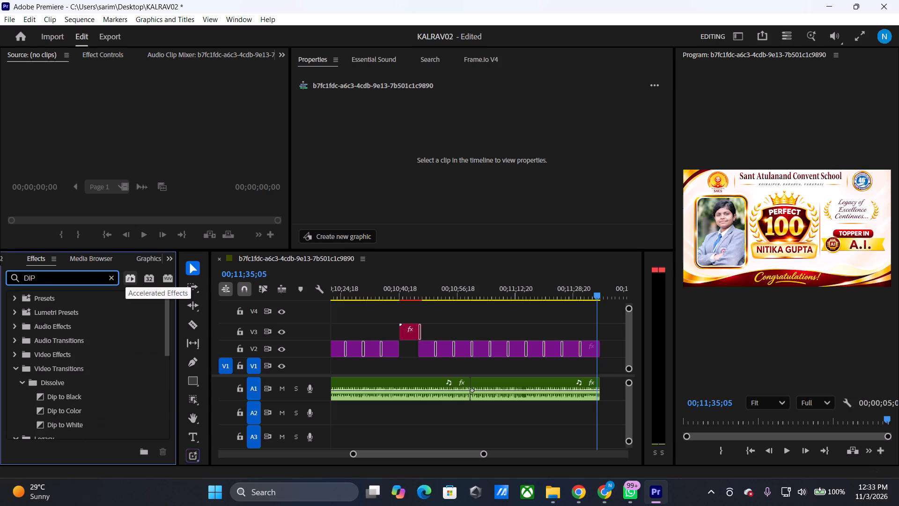
{"action": "left_click_drag", "start_coordinate": [84, 394], "coordinate": [121, 394]}
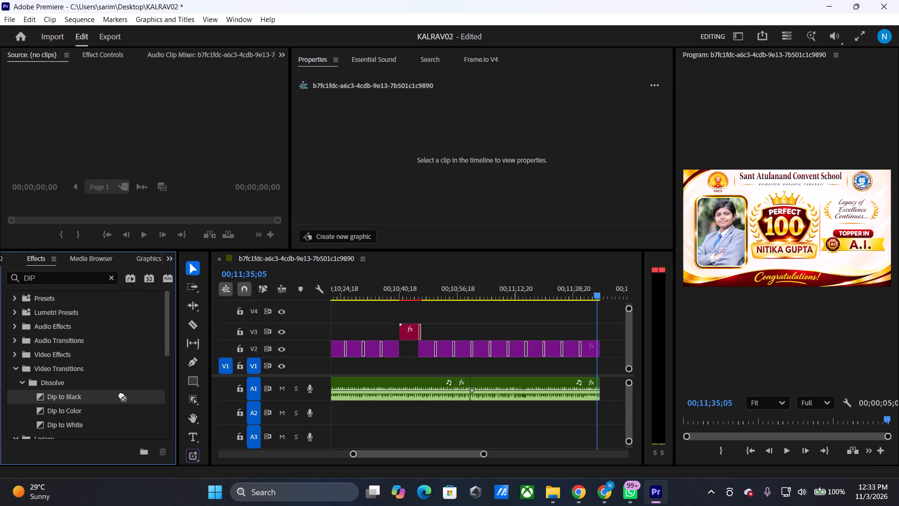
{"action": "left_click_drag", "start_coordinate": [121, 394], "coordinate": [599, 350]}
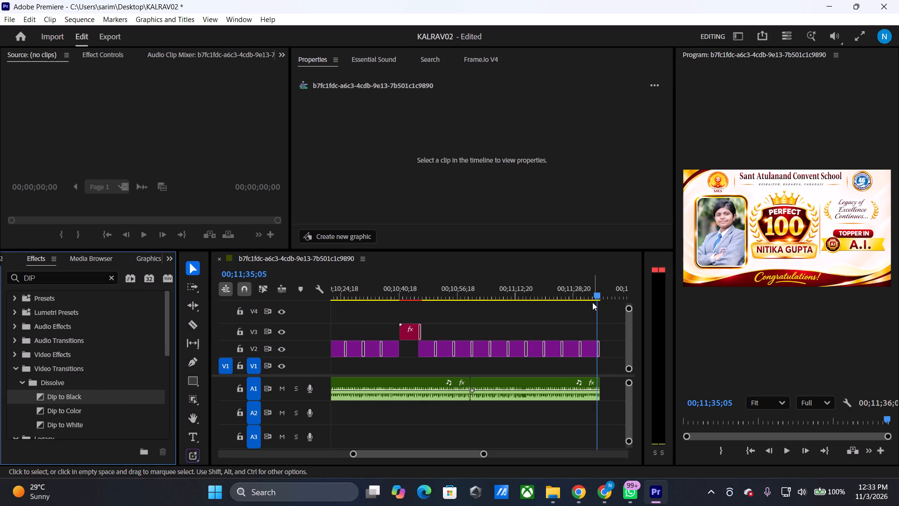
Play back and scrub through the end of the last poster to check the closing Dip to Black fade.
{"action": "left_click", "coordinate": [597, 292]}
{"action": "key", "text": "space"}
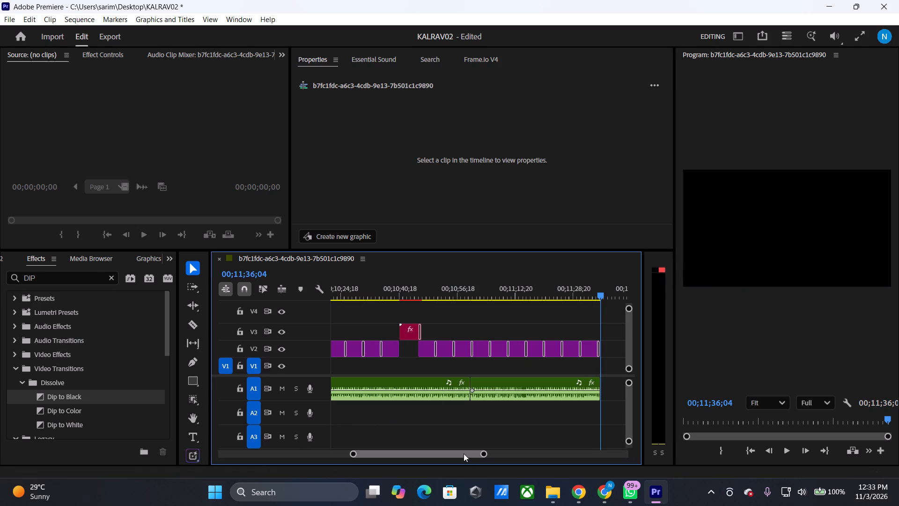
{"action": "left_click_drag", "start_coordinate": [464, 454], "coordinate": [471, 452]}
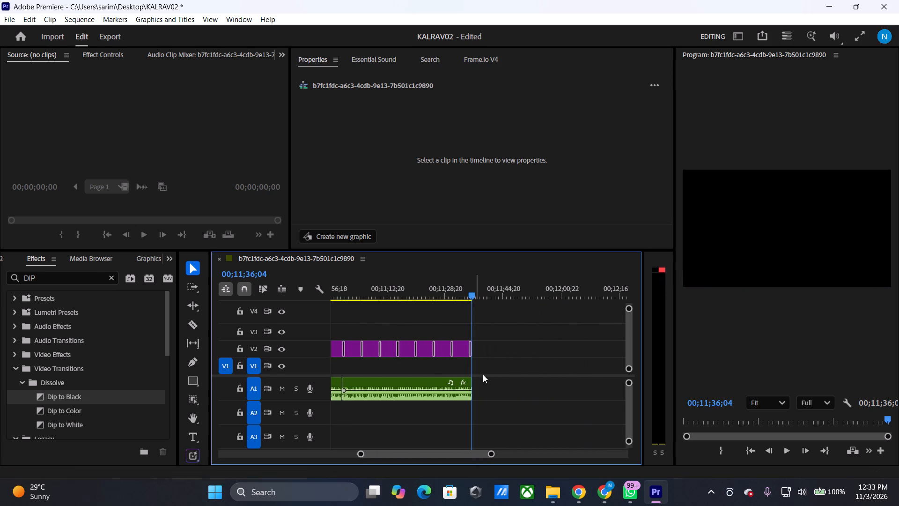
{"action": "left_click", "coordinate": [472, 293]}
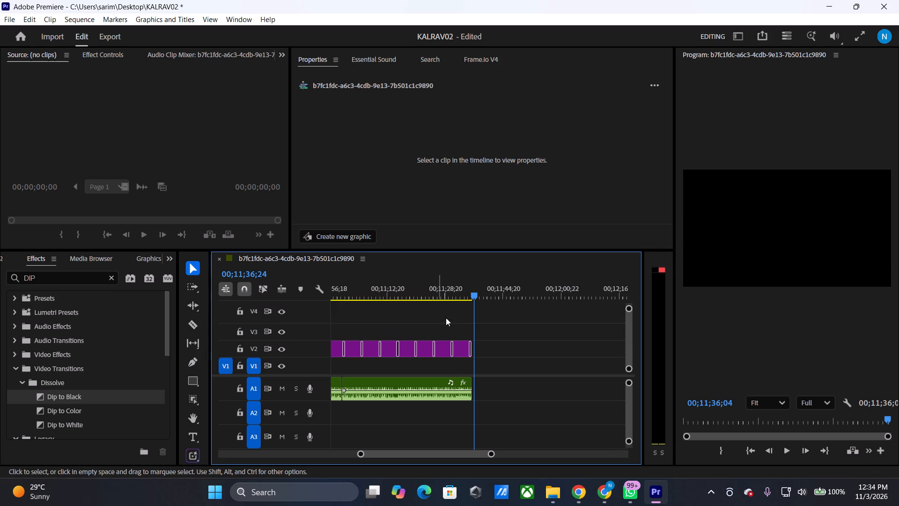
{"action": "left_click_drag", "start_coordinate": [475, 290], "coordinate": [472, 292]}
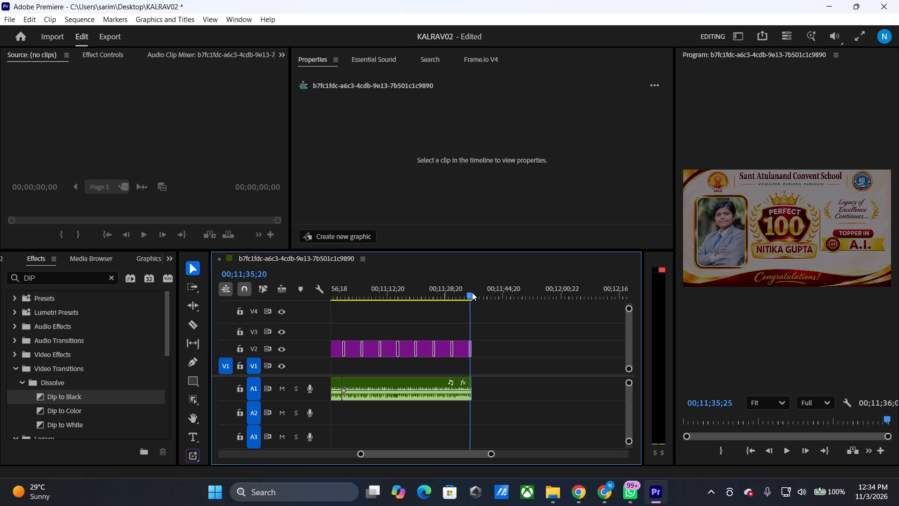
{"action": "left_click_drag", "start_coordinate": [472, 292], "coordinate": [476, 297]}
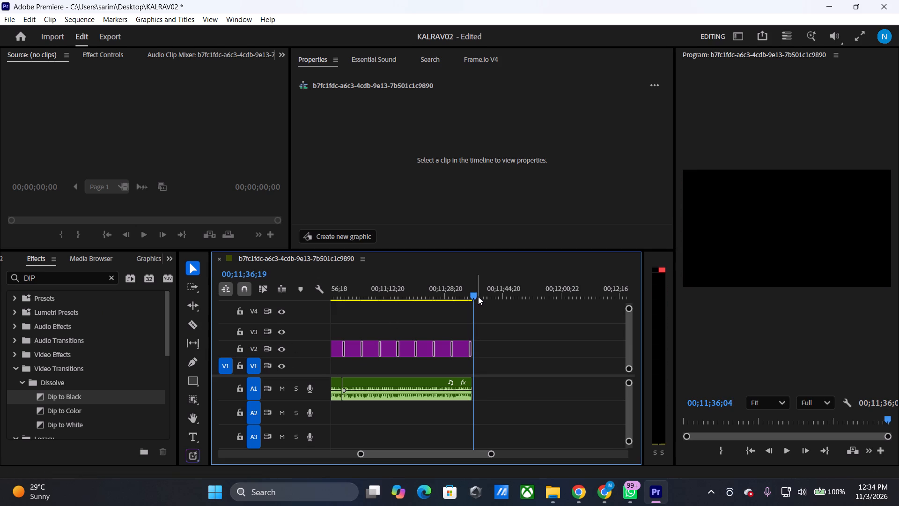
{"action": "left_click_drag", "start_coordinate": [475, 293], "coordinate": [470, 293]}
{"action": "key", "text": "space"}
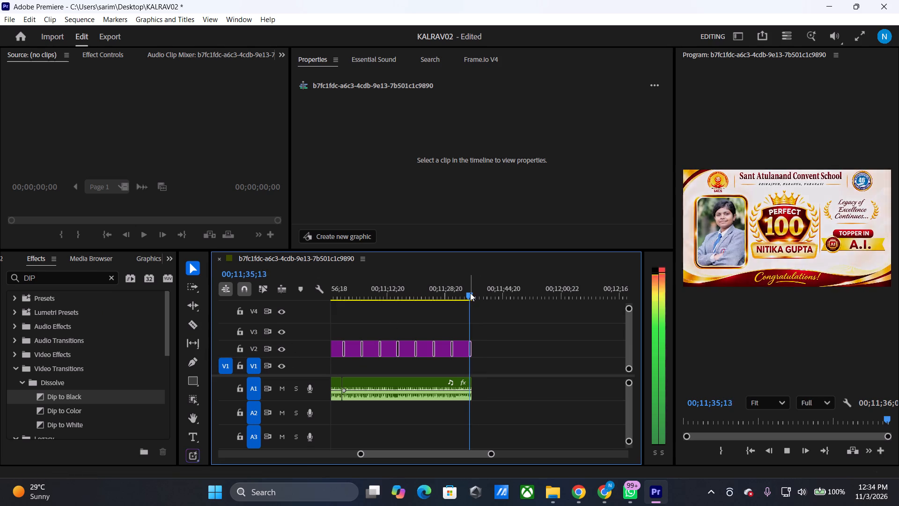
Review the opening of the sequence from the start and render the timeline previews.
{"action": "key", "text": "space"}
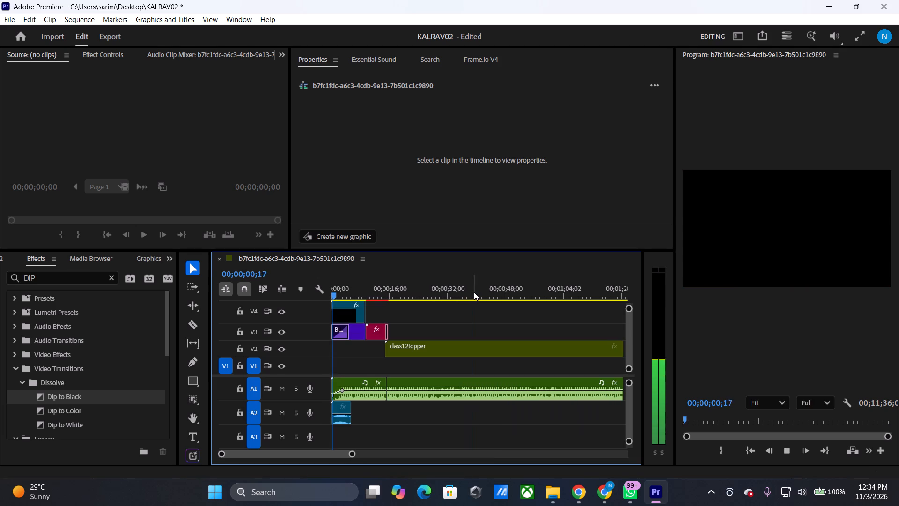
{"action": "left_click_drag", "start_coordinate": [341, 293], "coordinate": [372, 289]}
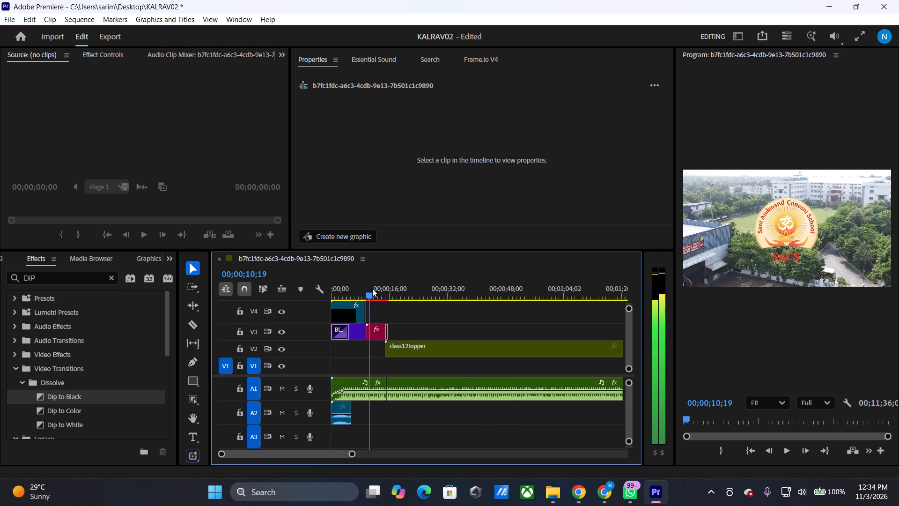
{"action": "left_click_drag", "start_coordinate": [372, 289], "coordinate": [402, 289]}
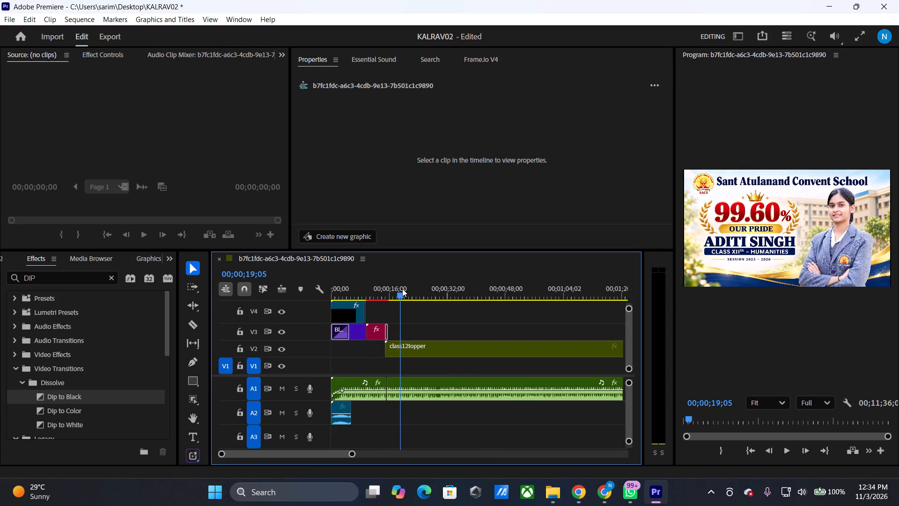
{"action": "key", "text": "Return"}
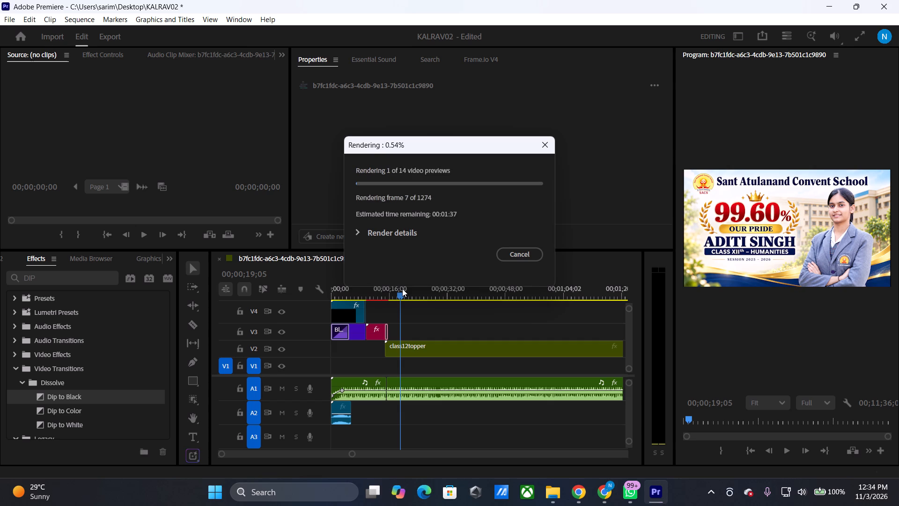
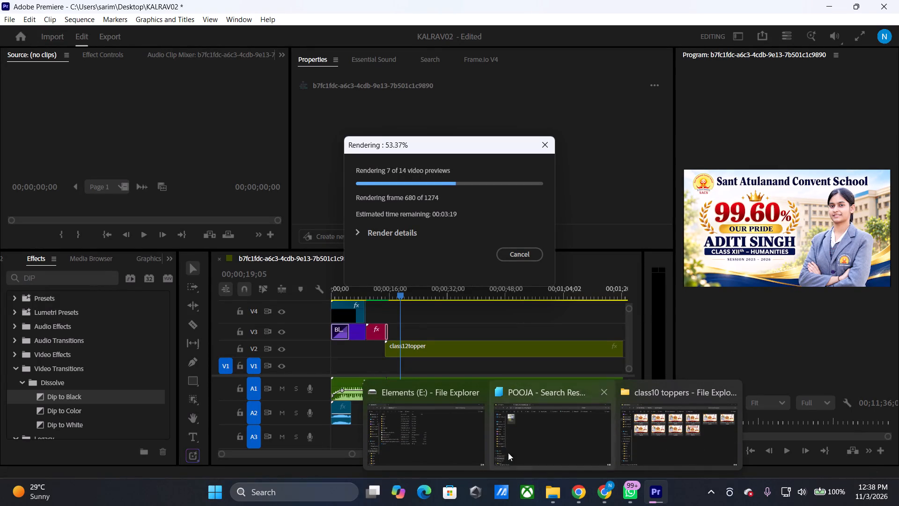
Open the layered invitation file 11.psd in Photoshop from the kalrav folder on the Elements (E:) drive.
{"action": "left_click", "coordinate": [451, 419]}
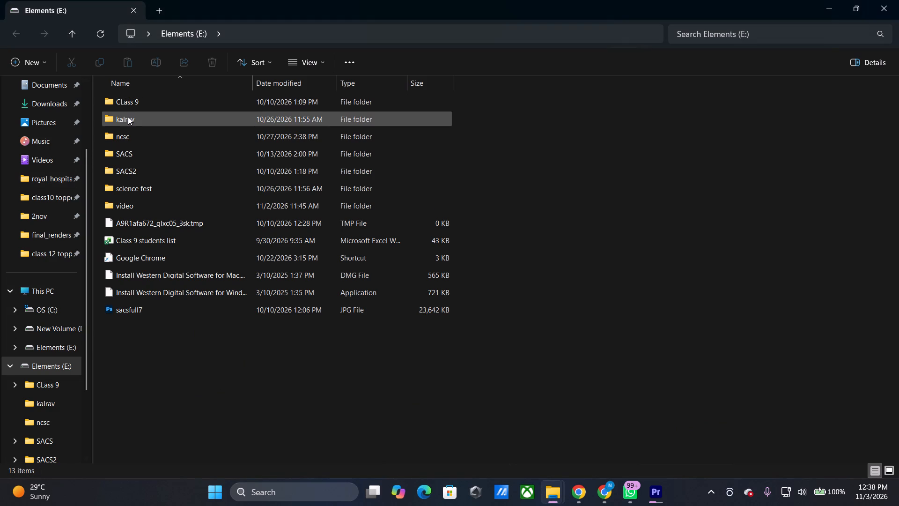
{"action": "double_click", "coordinate": [128, 117]}
{"action": "double_click", "coordinate": [206, 123]}
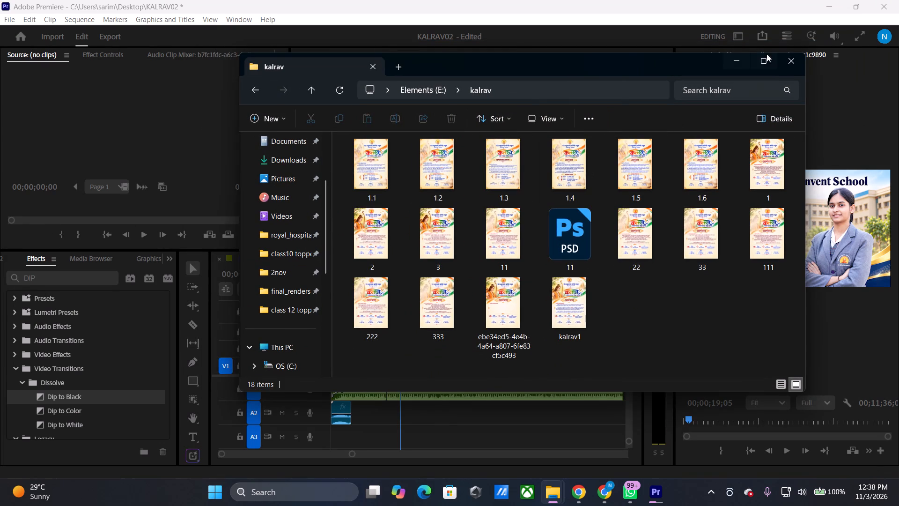
{"action": "left_click", "coordinate": [766, 59]}
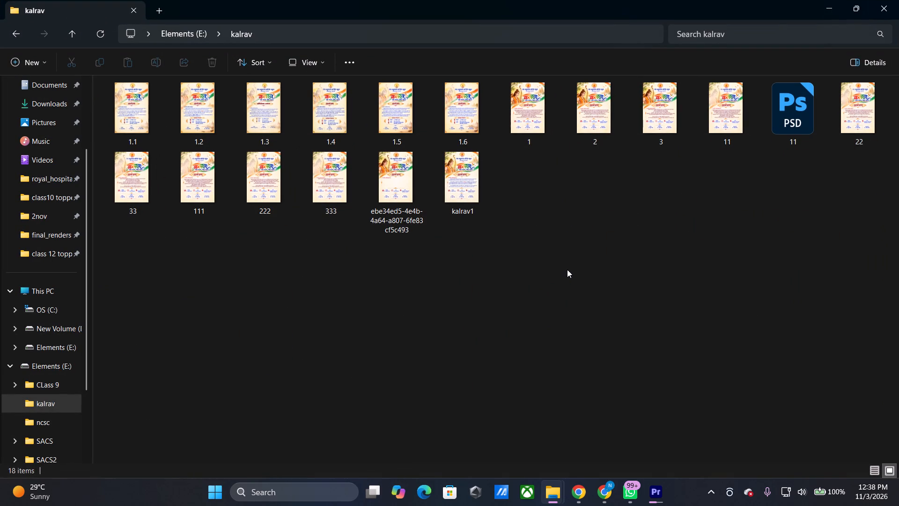
{"action": "double_click", "coordinate": [797, 107]}
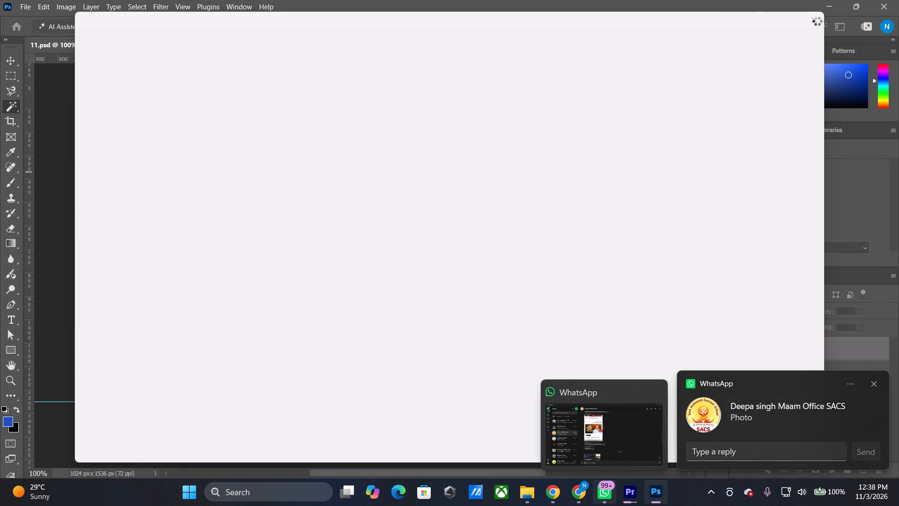
{"action": "left_click", "coordinate": [817, 20]}
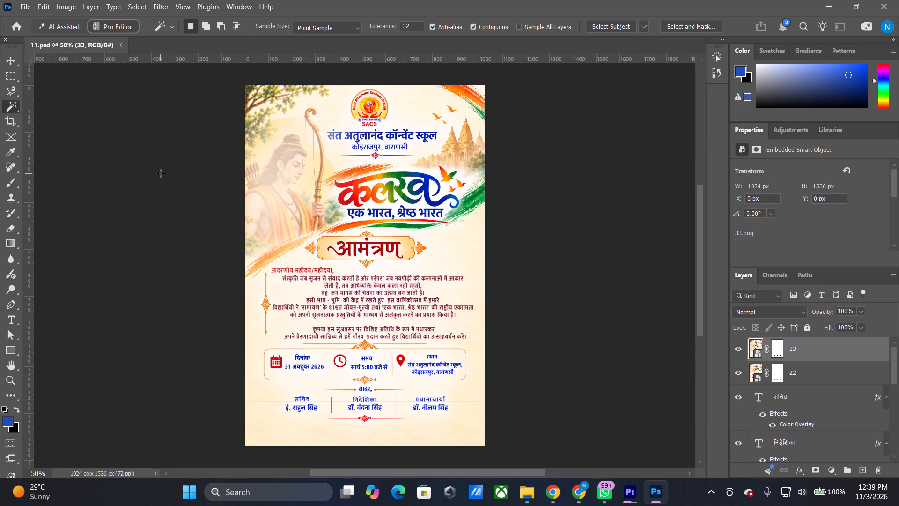
Activate the Move tool and examine the invitation's body text and its date, time and venue details up close.
{"action": "left_click", "coordinate": [4, 57]}
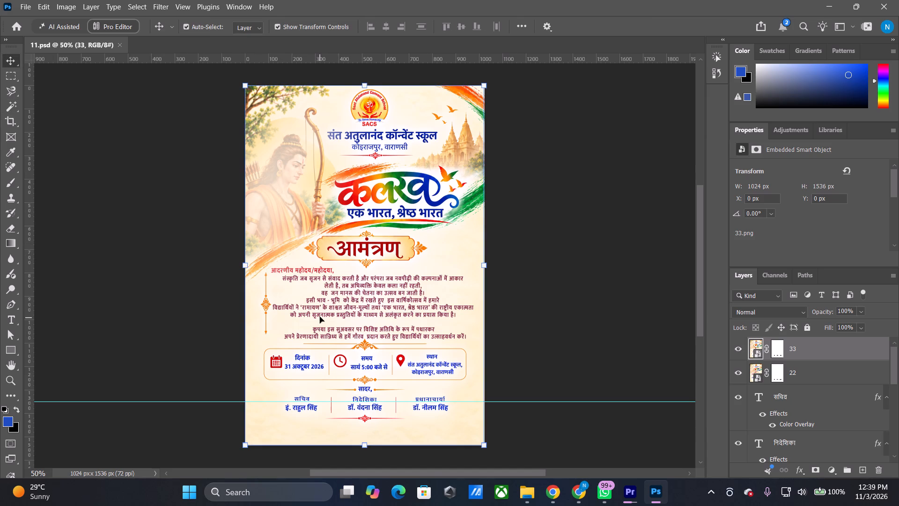
{"action": "scroll", "coordinate": [320, 317], "scroll_direction": "up", "scroll_amount": 1, "text": "alt+shift"}
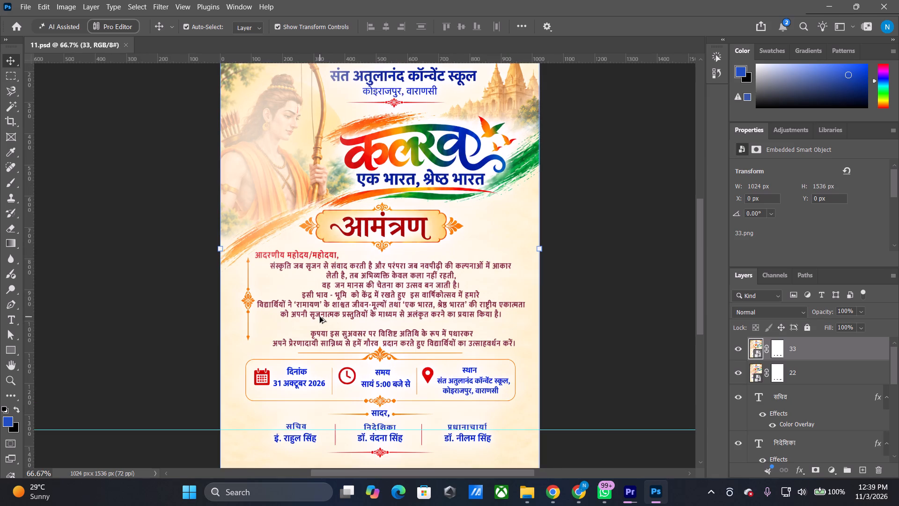
{"action": "scroll", "coordinate": [320, 317], "scroll_direction": "up", "scroll_amount": 1, "text": "alt+shift"}
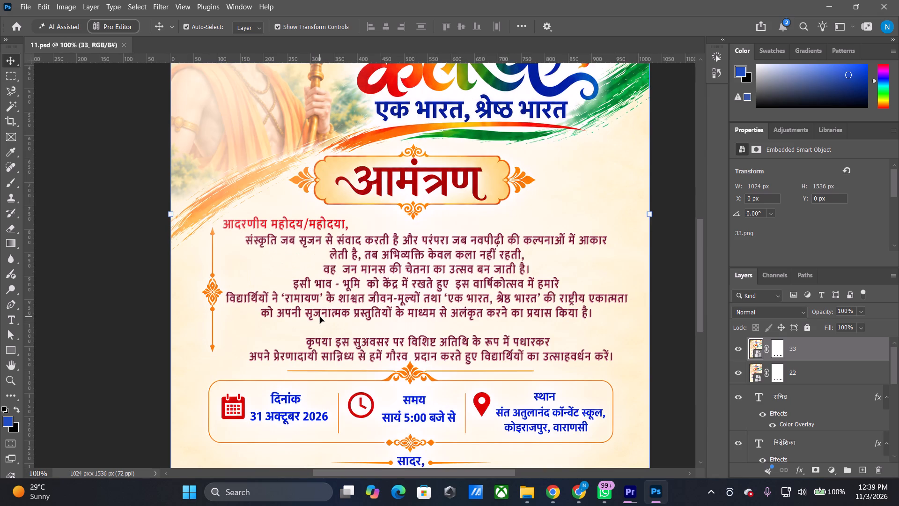
{"action": "scroll", "coordinate": [320, 317], "scroll_direction": "down", "scroll_amount": 2, "text": "alt+shift"}
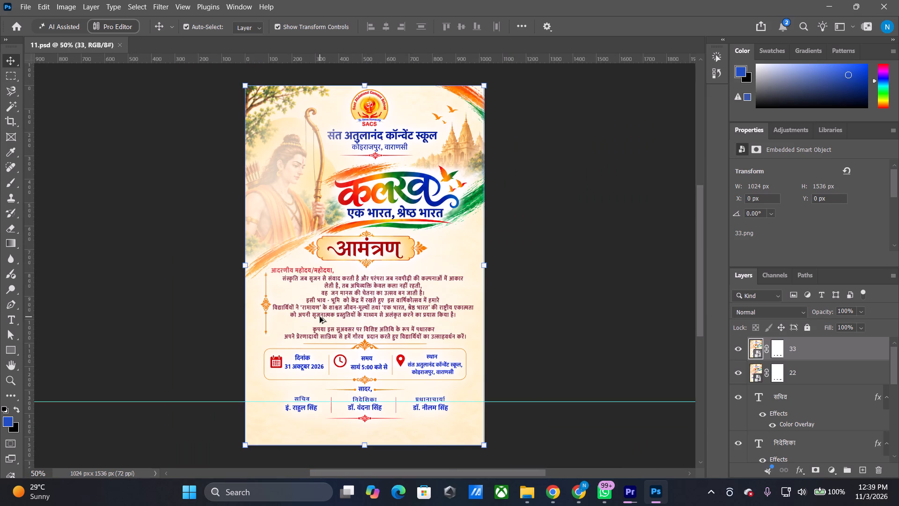
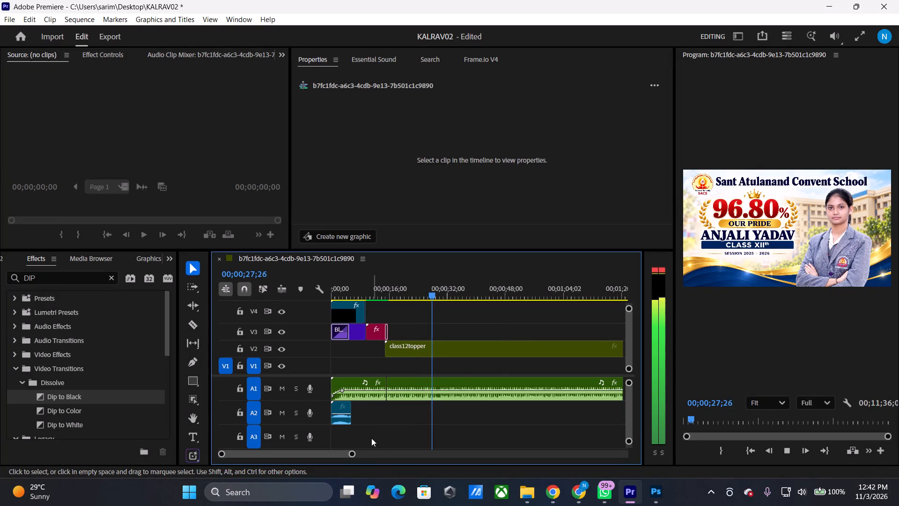
Zoom the timeline out to show the whole toppers sequence during review playback.
{"action": "left_click_drag", "start_coordinate": [351, 455], "coordinate": [526, 475]}
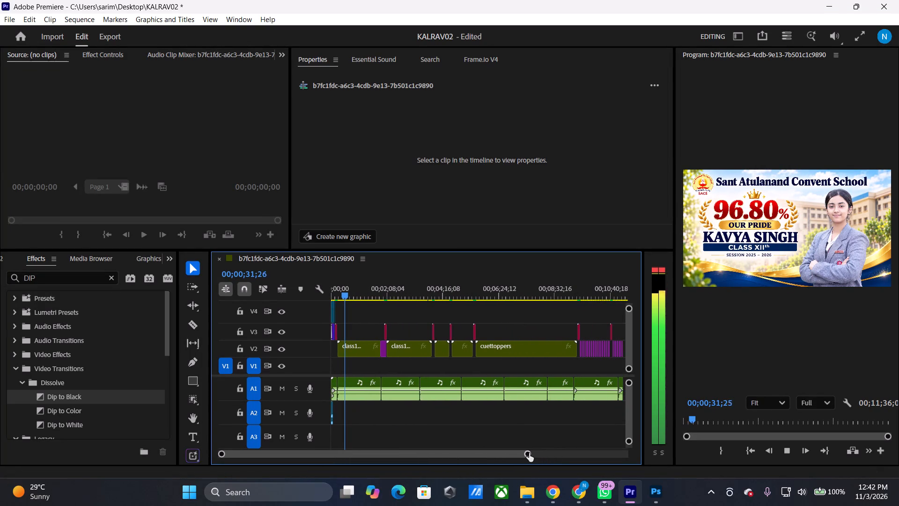
Scrub through the last topper slides and play the end of the sequence to check how it finishes.
{"action": "left_click_drag", "start_coordinate": [529, 453], "coordinate": [575, 454]}
{"action": "left_click_drag", "start_coordinate": [492, 281], "coordinate": [536, 281]}
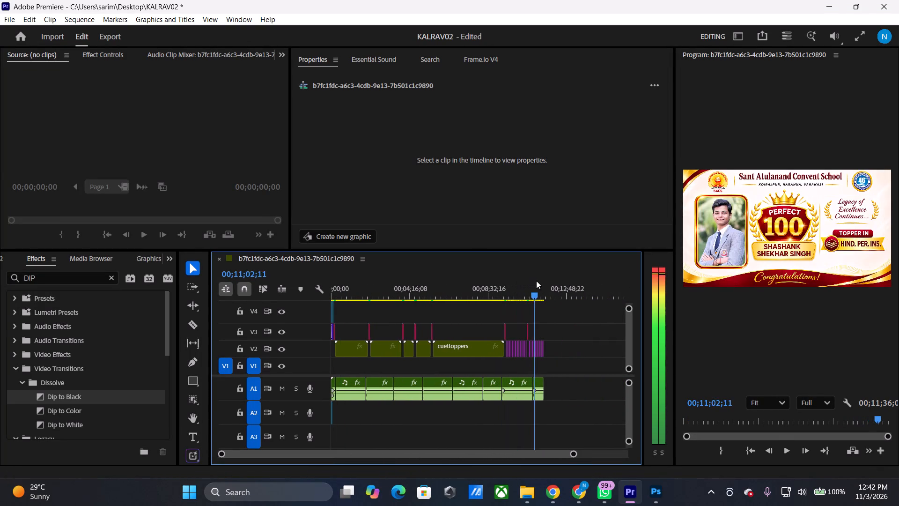
{"action": "left_click_drag", "start_coordinate": [536, 281], "coordinate": [546, 289]}
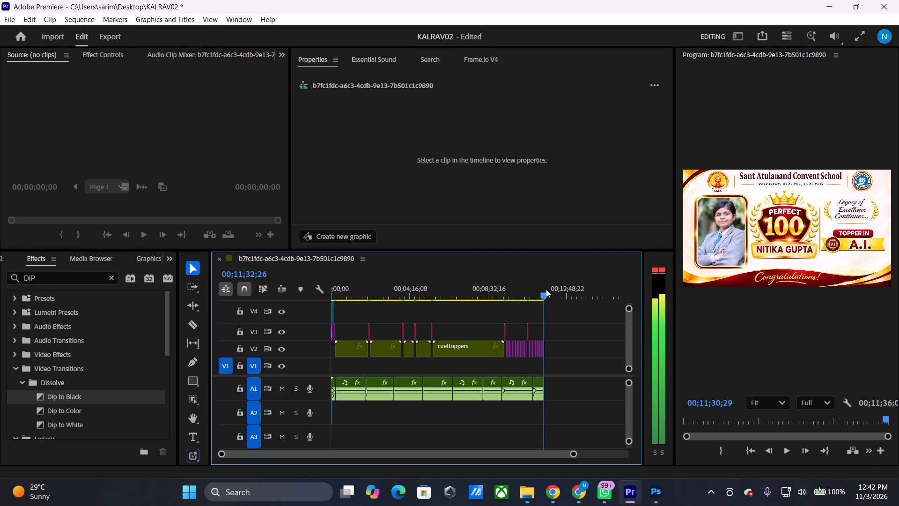
{"action": "left_click_drag", "start_coordinate": [546, 289], "coordinate": [547, 291]}
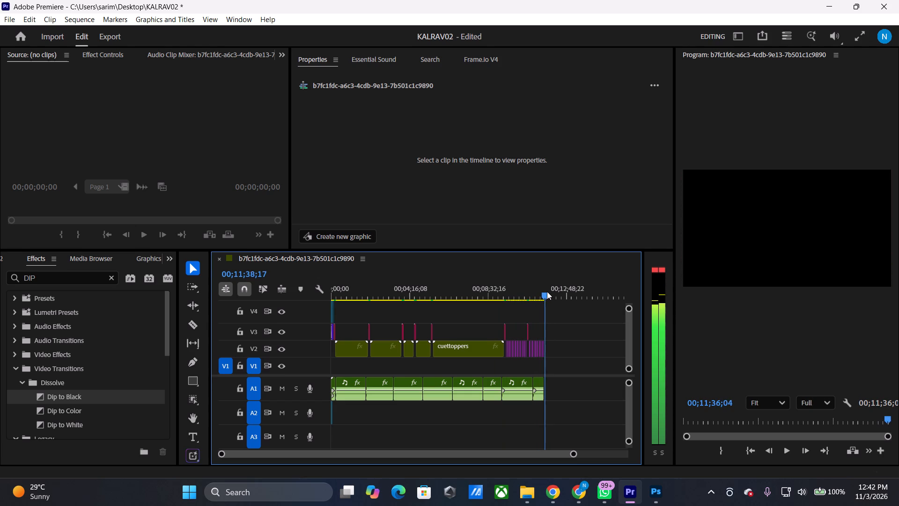
{"action": "left_click_drag", "start_coordinate": [547, 291], "coordinate": [542, 294]}
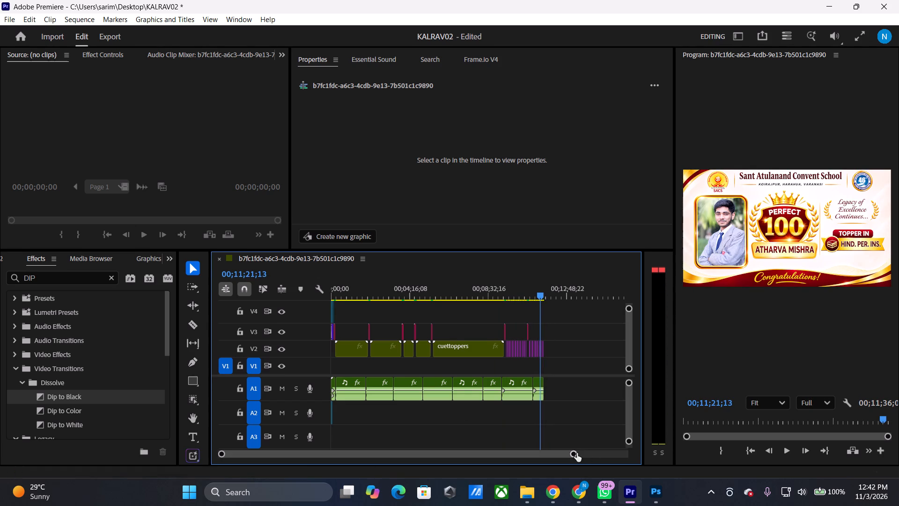
{"action": "left_click_drag", "start_coordinate": [577, 453], "coordinate": [412, 457]}
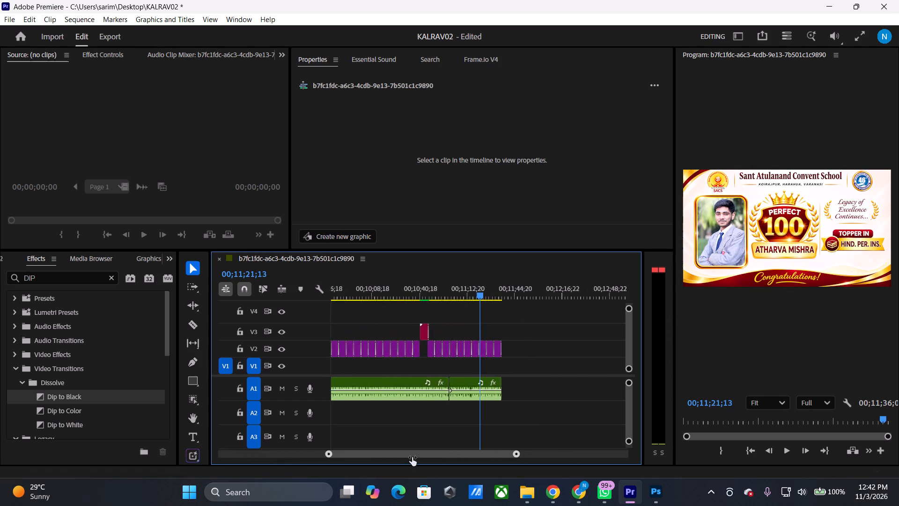
{"action": "left_click_drag", "start_coordinate": [412, 457], "coordinate": [411, 458]}
{"action": "left_click_drag", "start_coordinate": [482, 287], "coordinate": [501, 286]}
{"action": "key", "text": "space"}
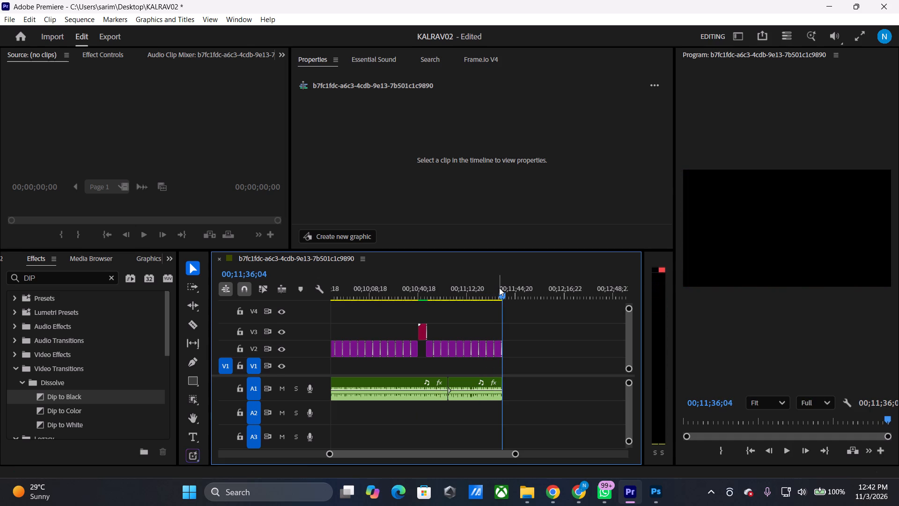